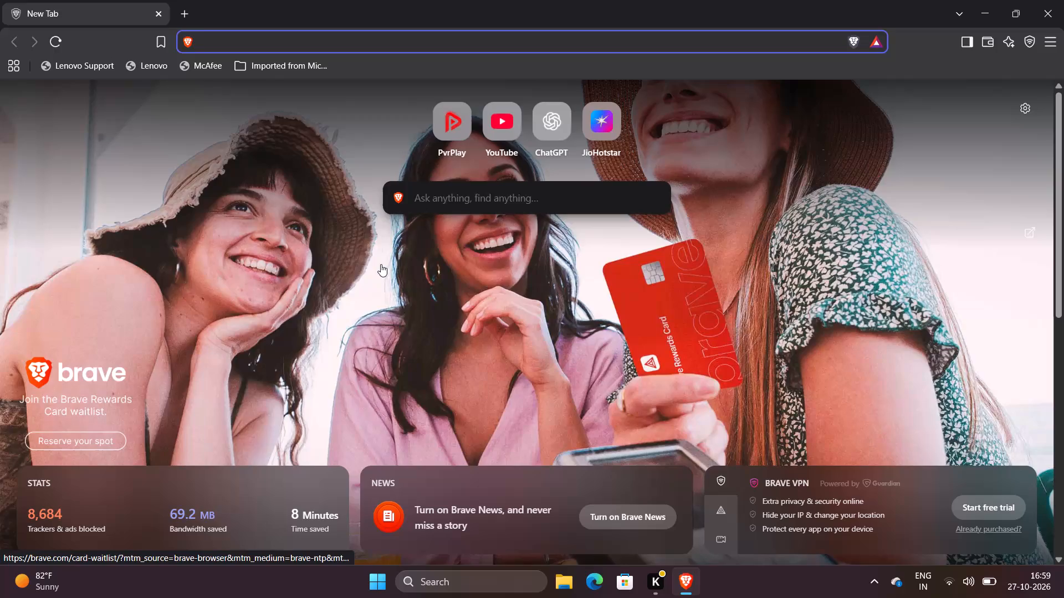
Search the web for smartdraw and open the official SmartDraw website, smartdraw.com, from the results.
click(426, 201)
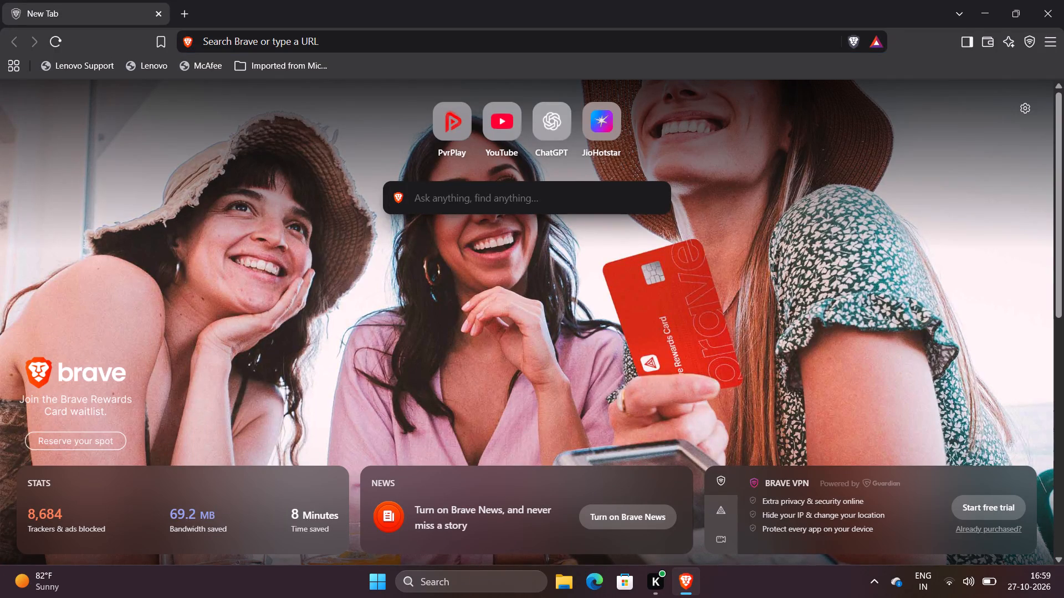
key(s)
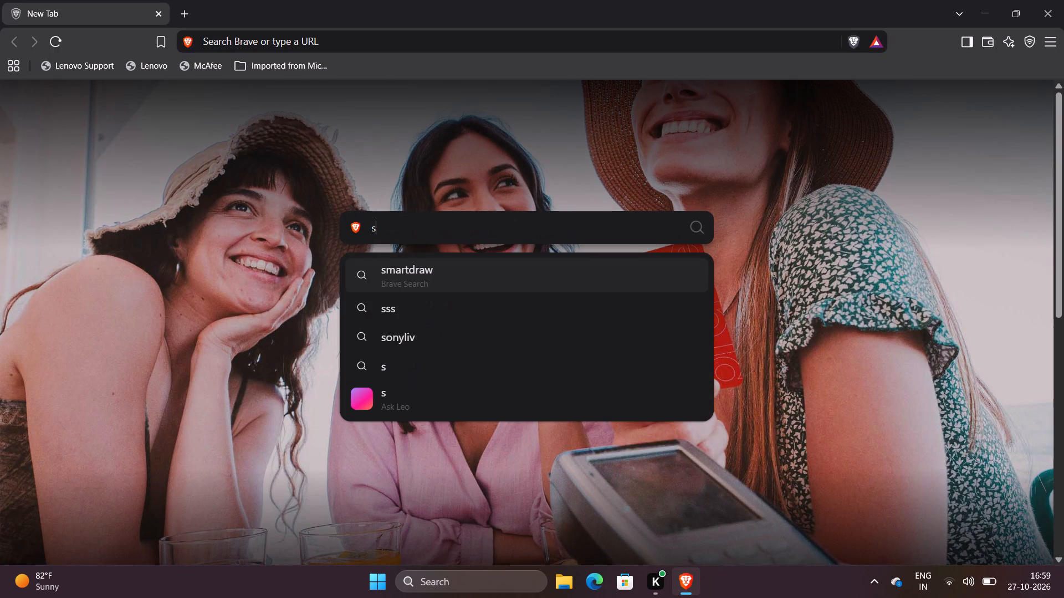
key(m)
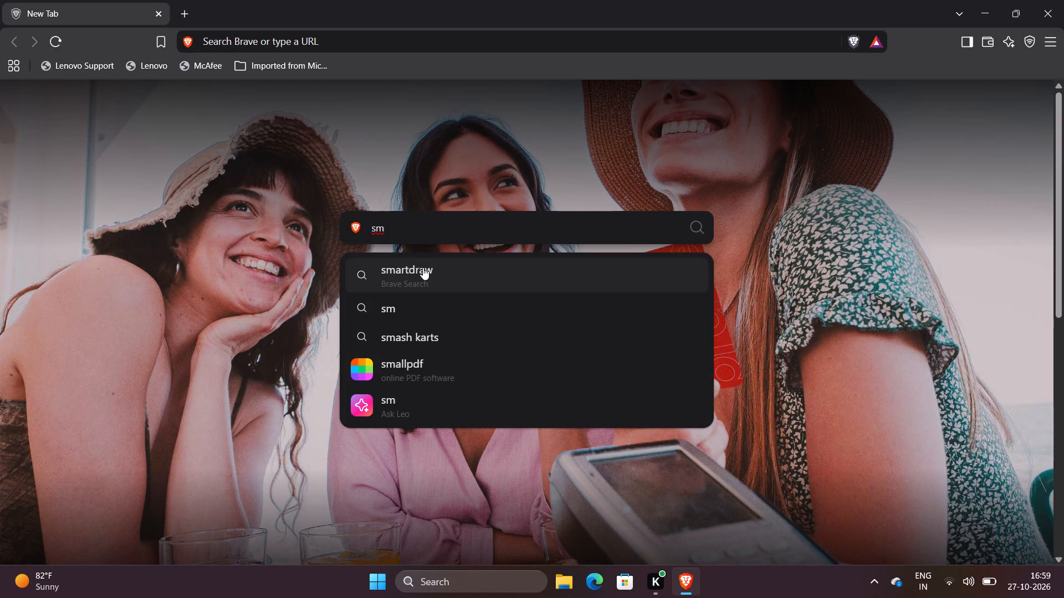
click(423, 267)
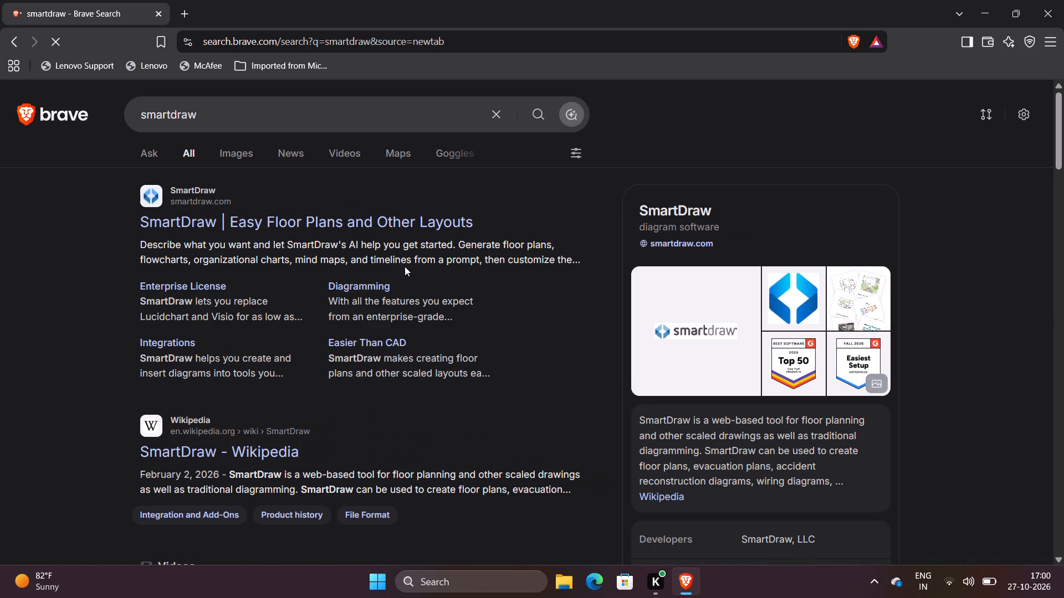
click(334, 228)
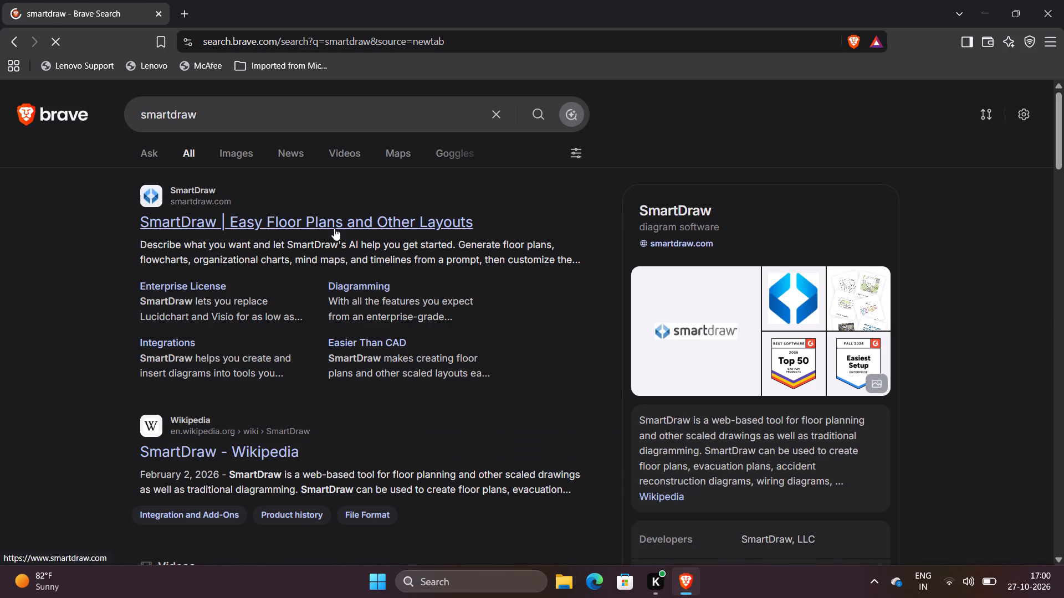
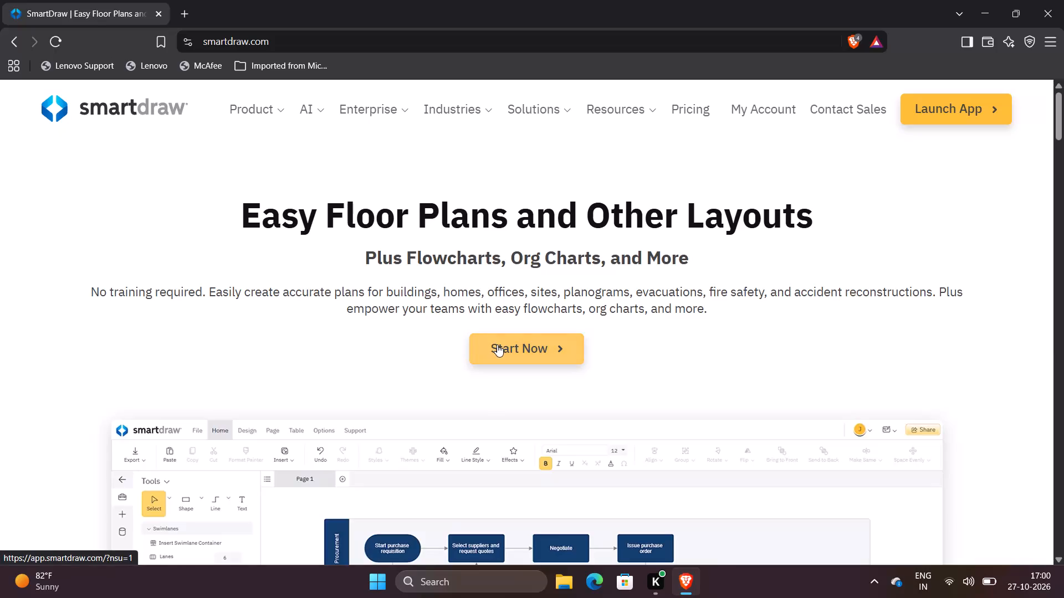
Start the SmartDraw web app from the website's home page and dismiss the window that covers the dashboard.
click(497, 344)
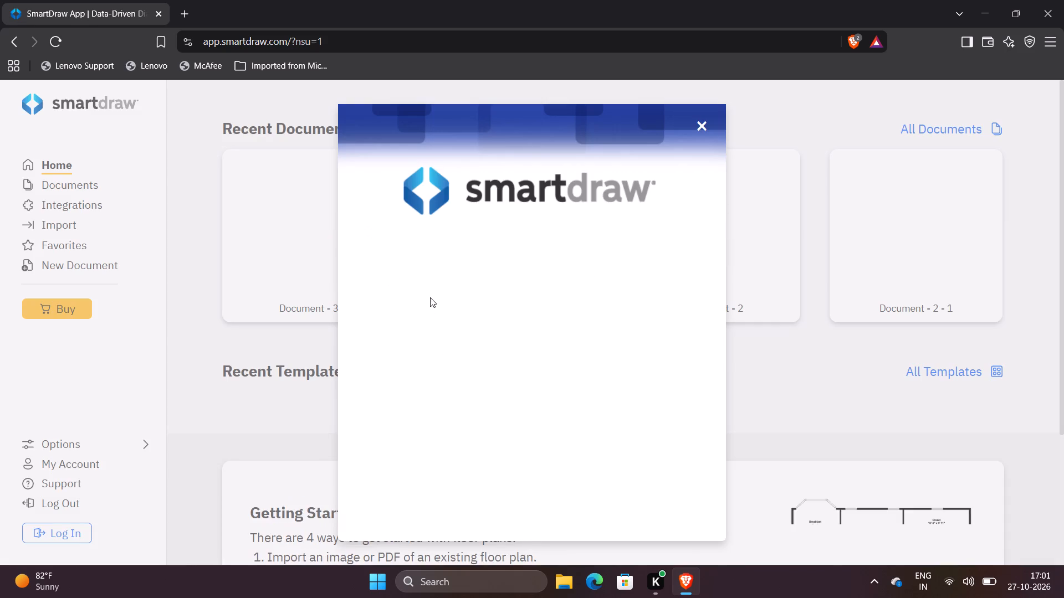
click(697, 128)
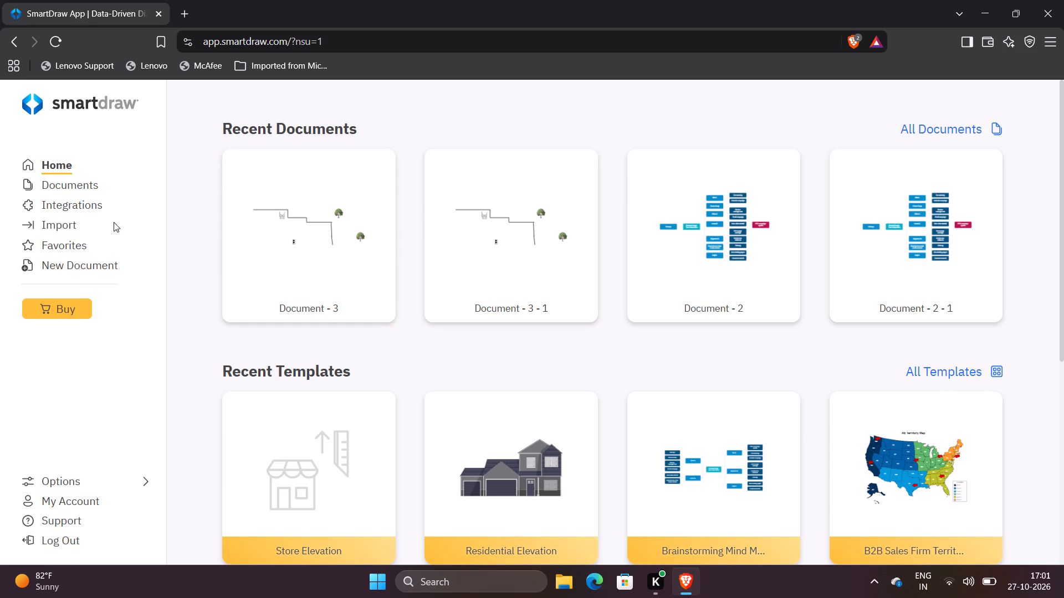
Open the full template gallery for creating a new document from the dashboard.
scroll(316, 271, down, 2)
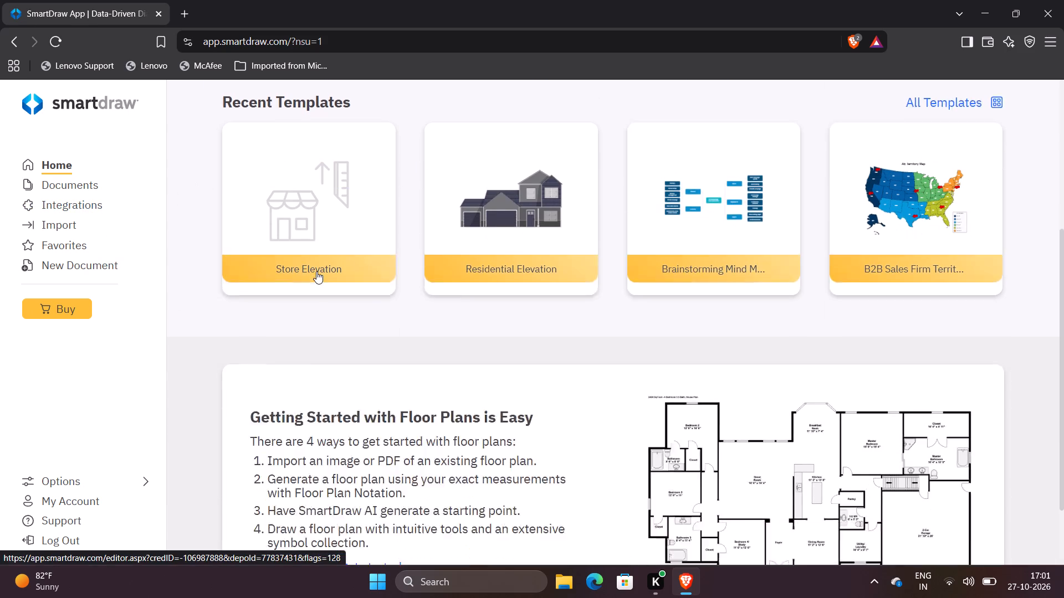
scroll(316, 271, down, 4)
scroll(316, 271, up, 4)
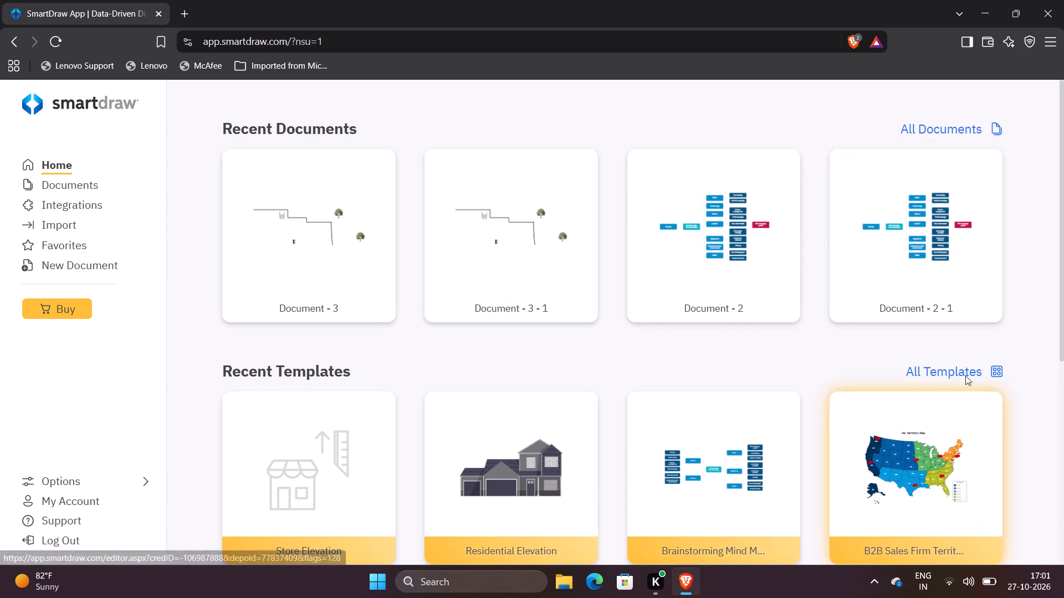
click(952, 364)
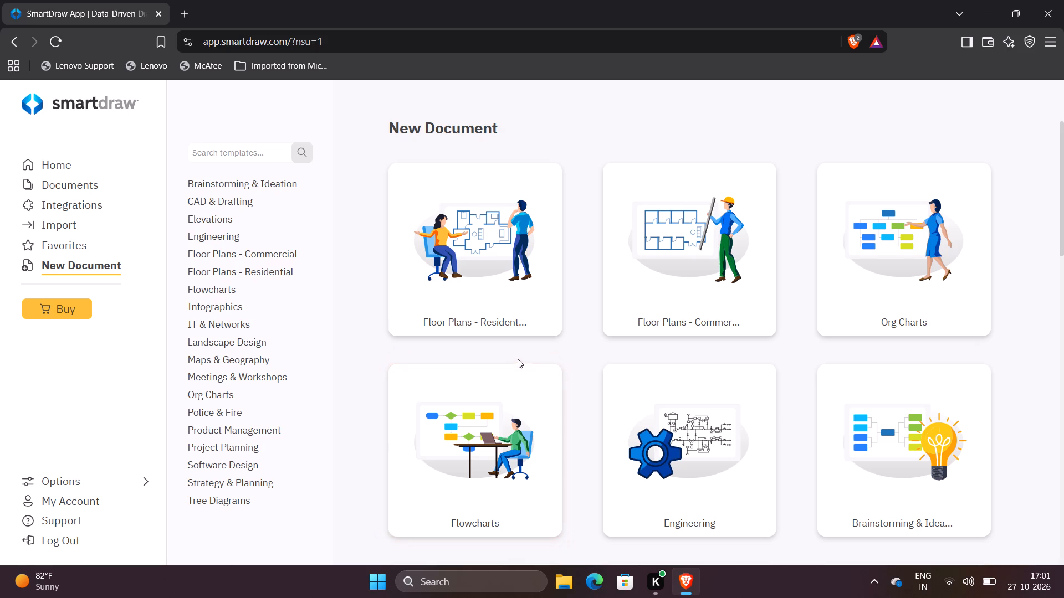
Look through the template categories in the New Document gallery for a suitable floor plan type.
scroll(562, 338, down, 3)
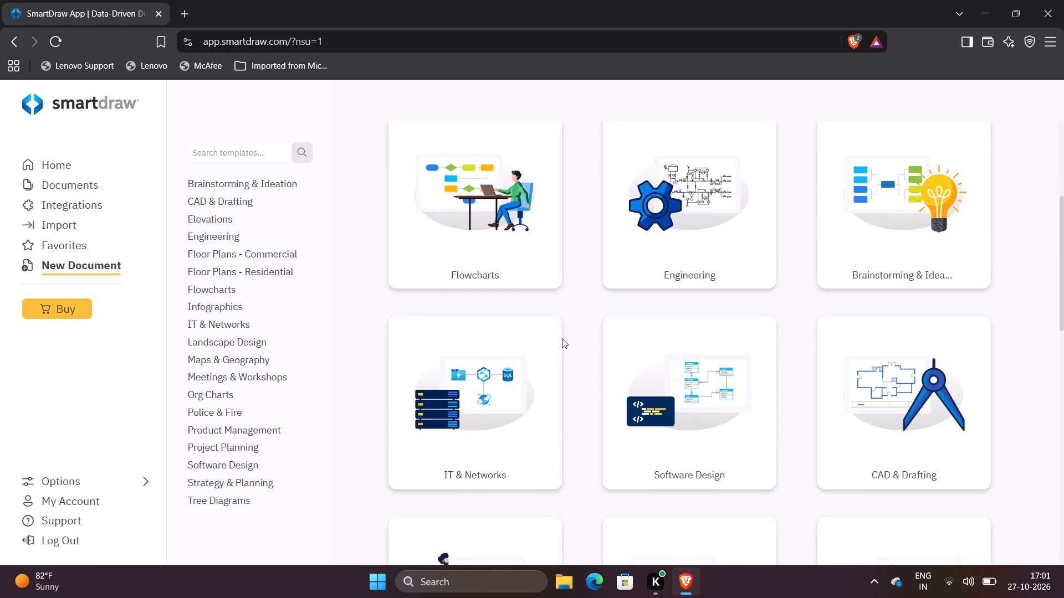
scroll(562, 338, down, 3)
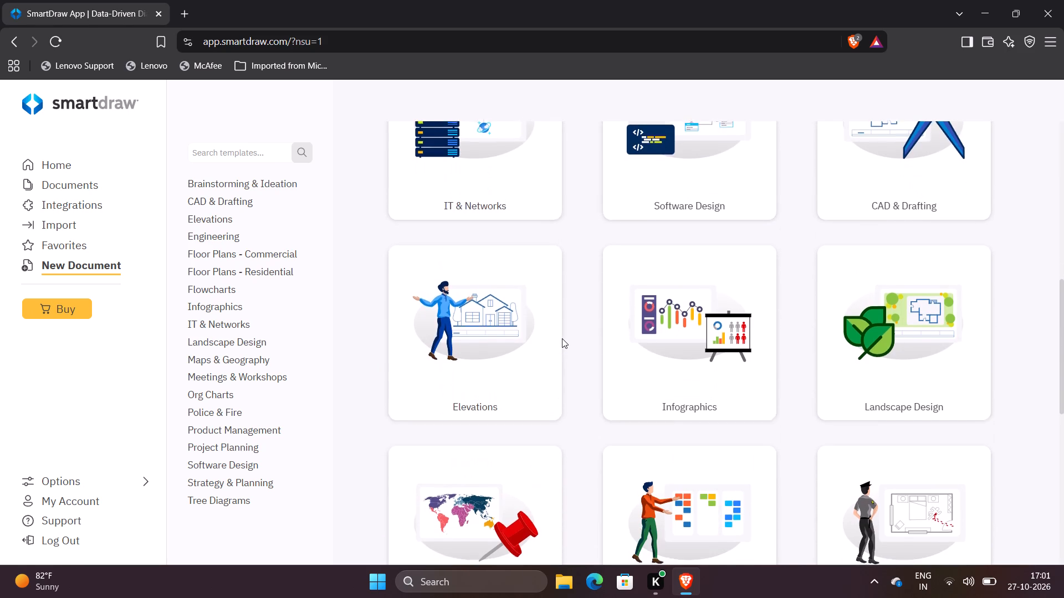
scroll(562, 338, down, 6)
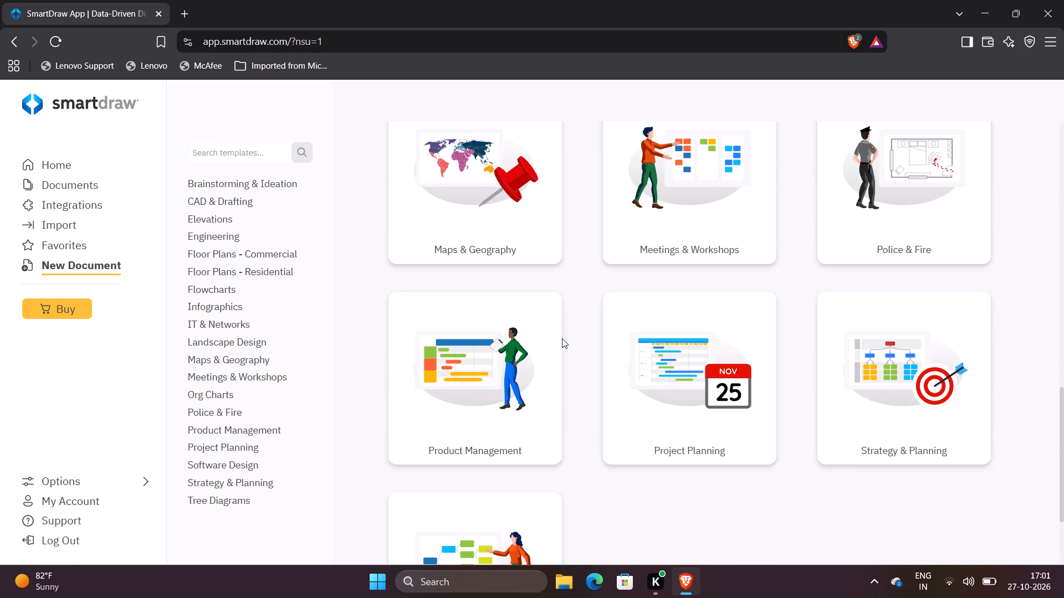
scroll(562, 338, down, 3)
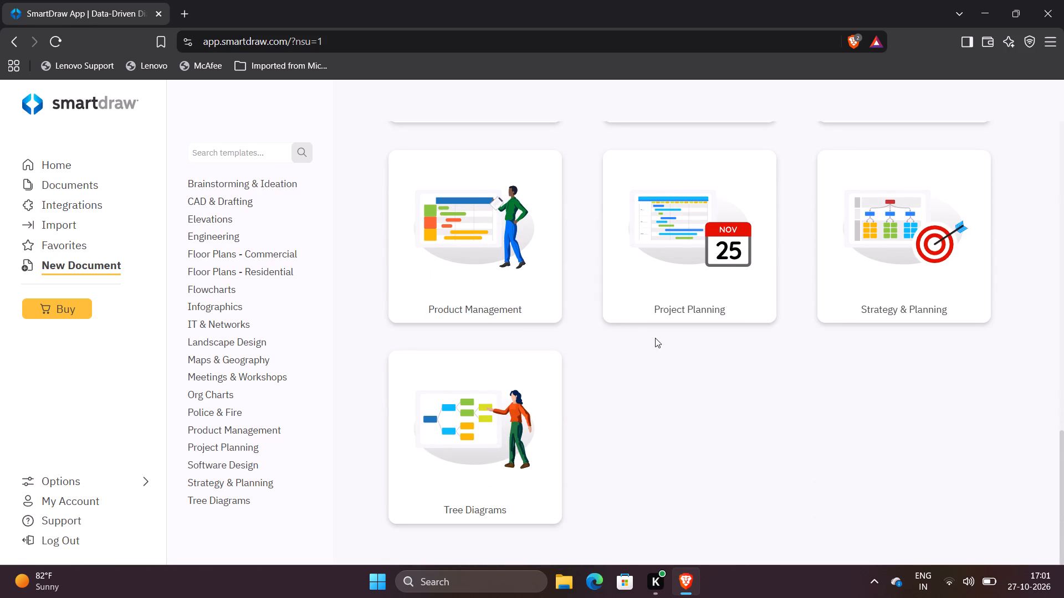
scroll(655, 338, up, 7)
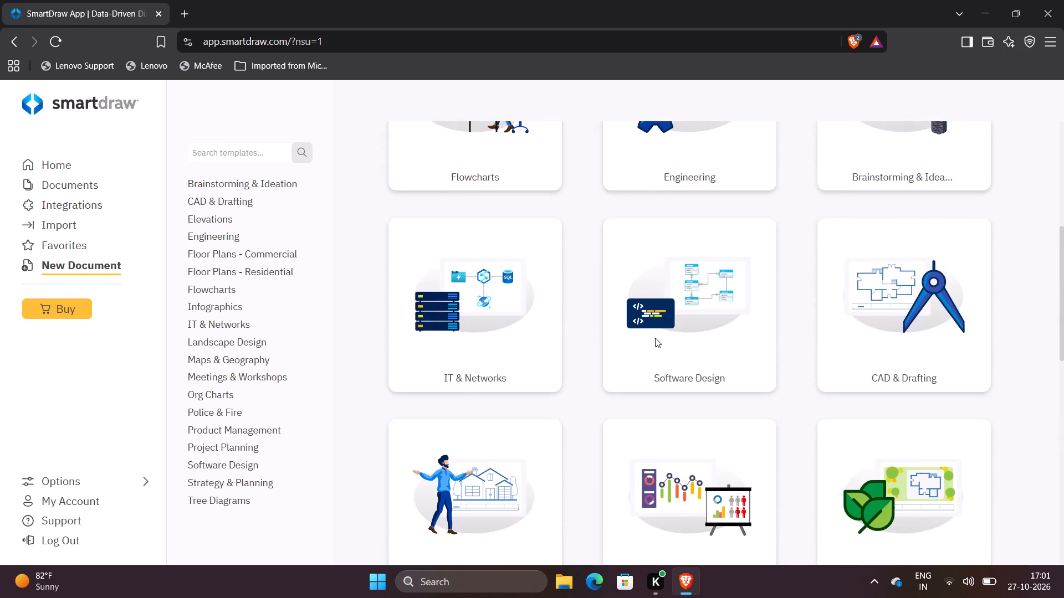
scroll(655, 338, up, 2)
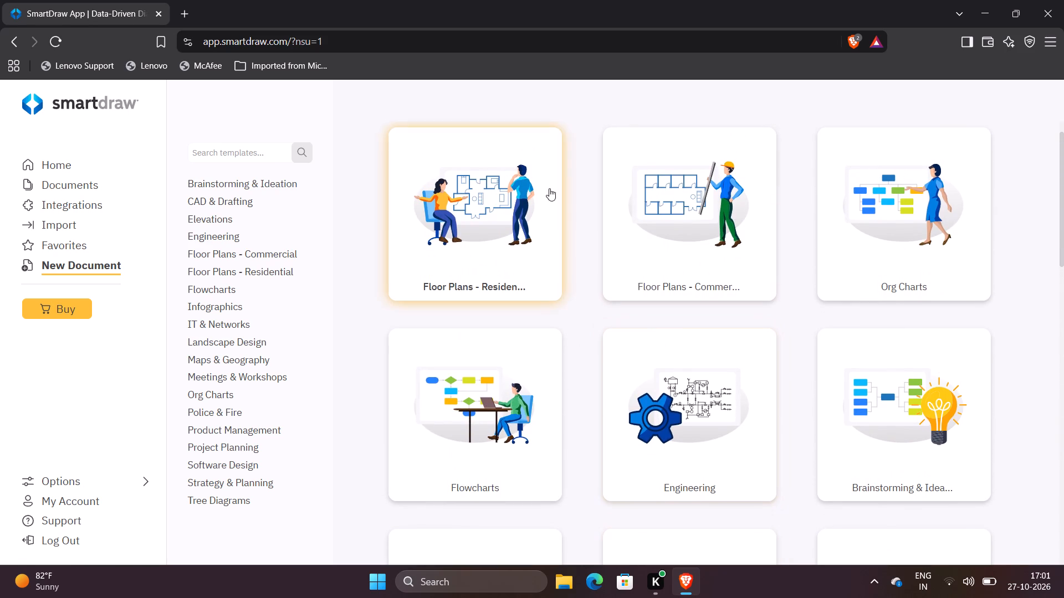
Create a blank Kitchen Design document from the residential floor plan templates.
click(477, 195)
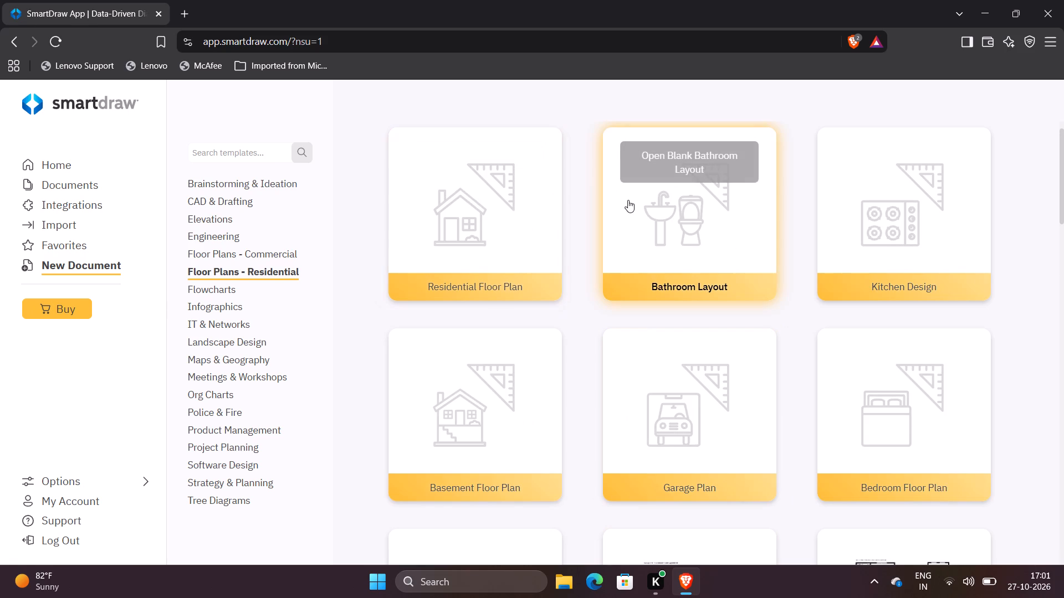
click(857, 189)
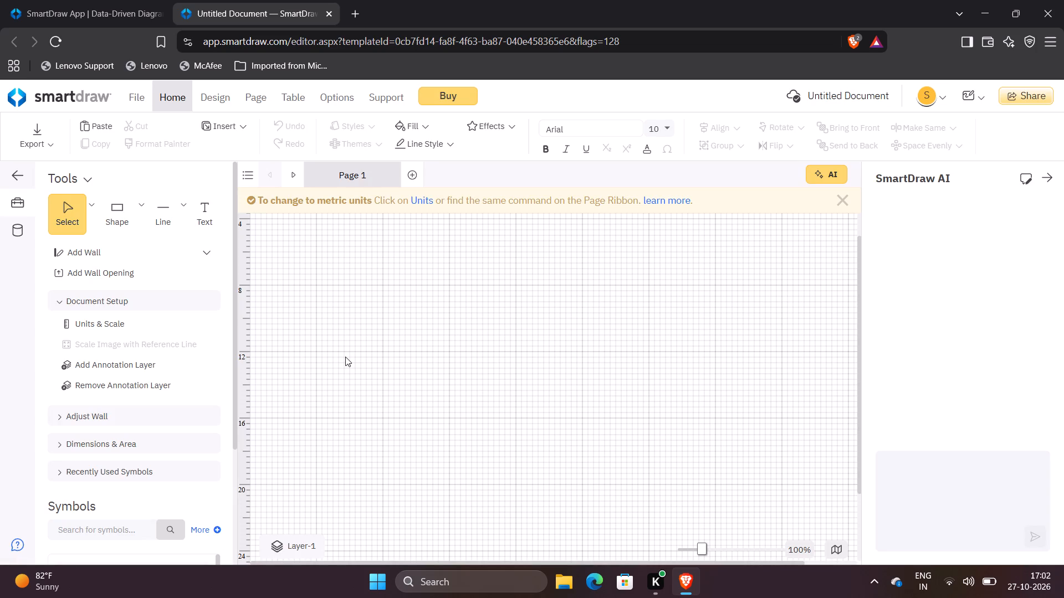
Draw a closed rectangular room outline with the Add Wall tool, about 30' 10" wide and 16' 10" deep.
click(193, 246)
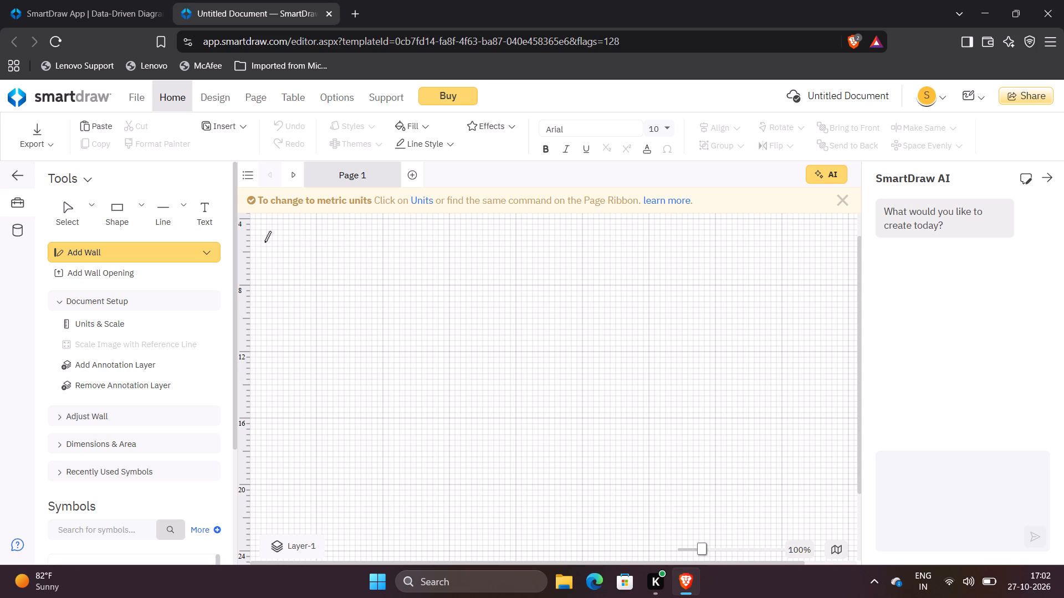
drag(264, 242, 599, 246)
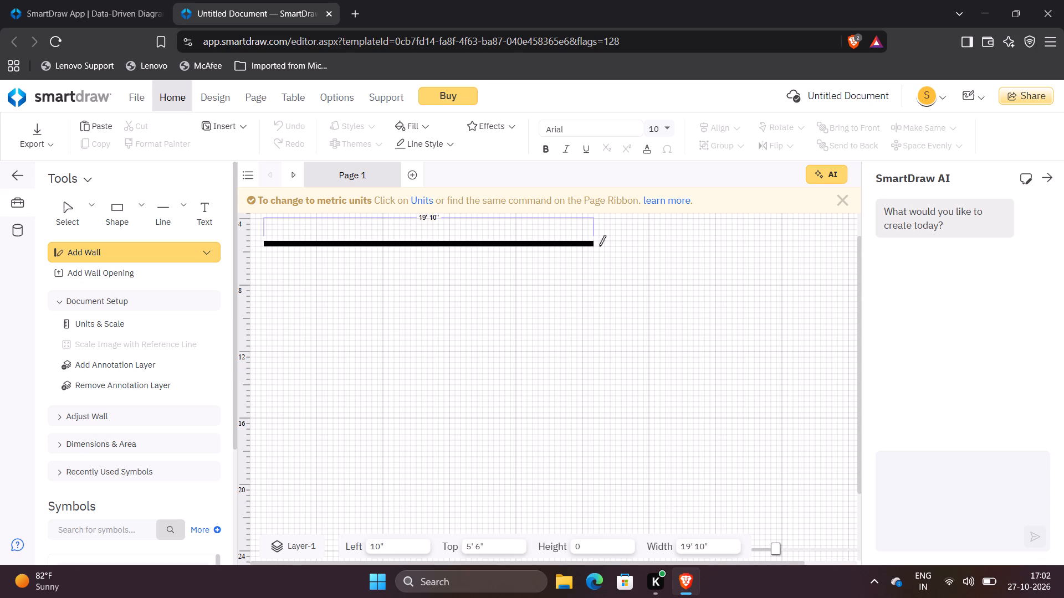
drag(599, 246, 777, 246)
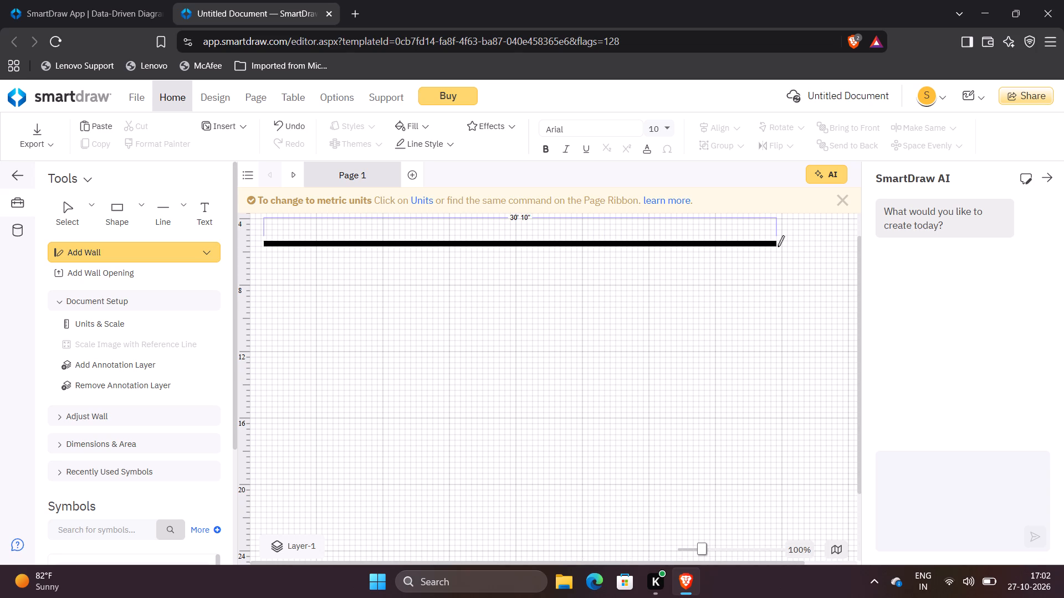
drag(774, 246, 769, 338)
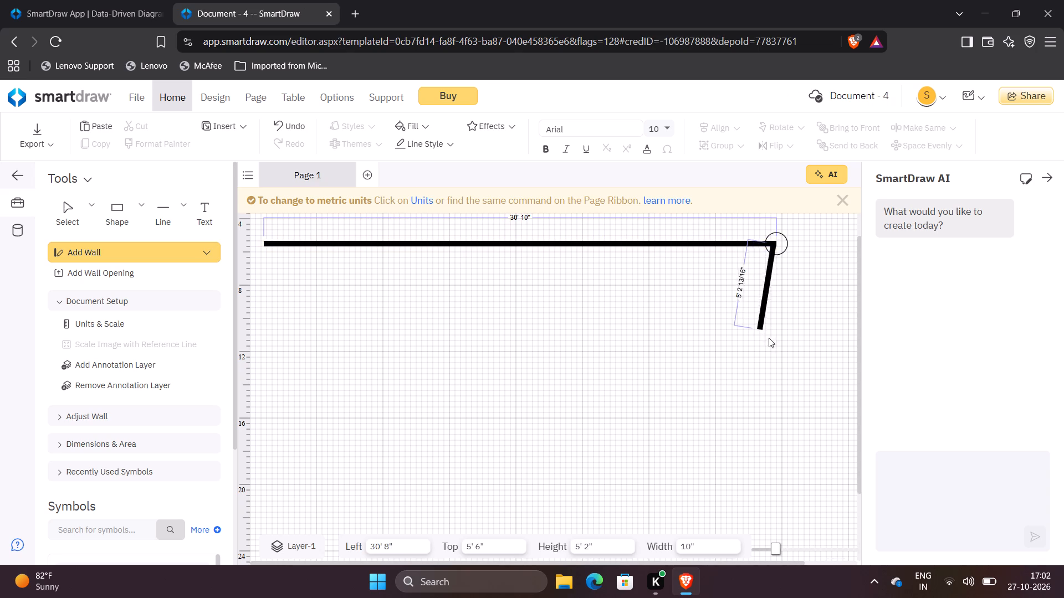
drag(769, 338, 781, 420)
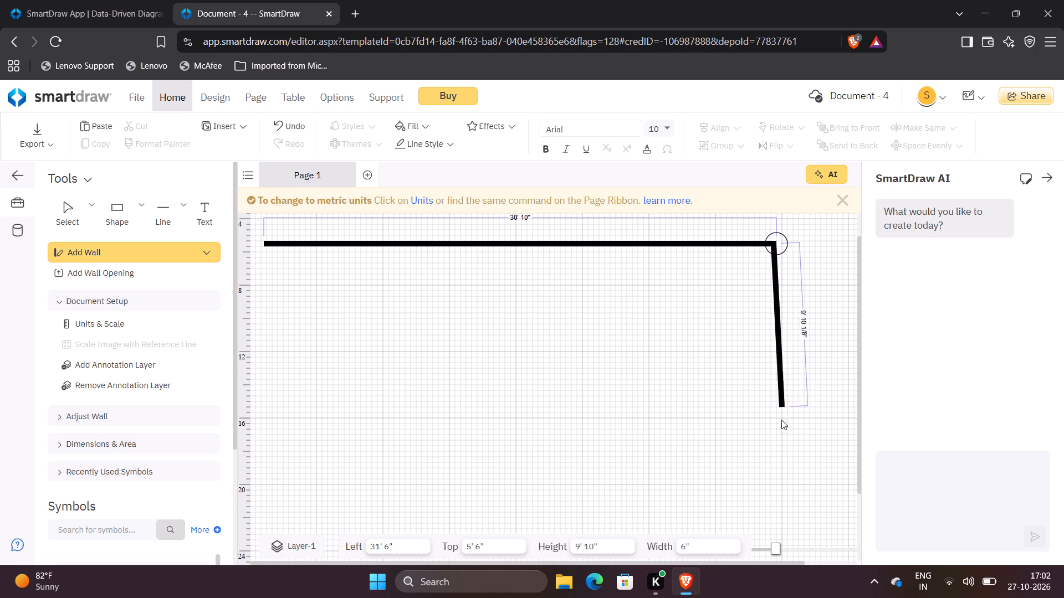
drag(781, 420, 780, 524)
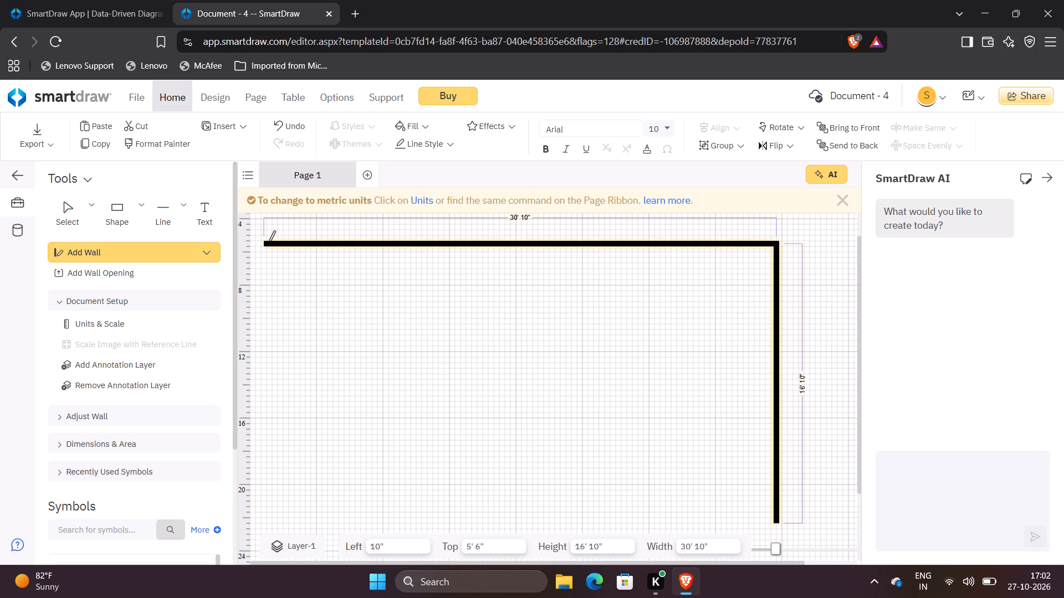
drag(269, 241, 272, 445)
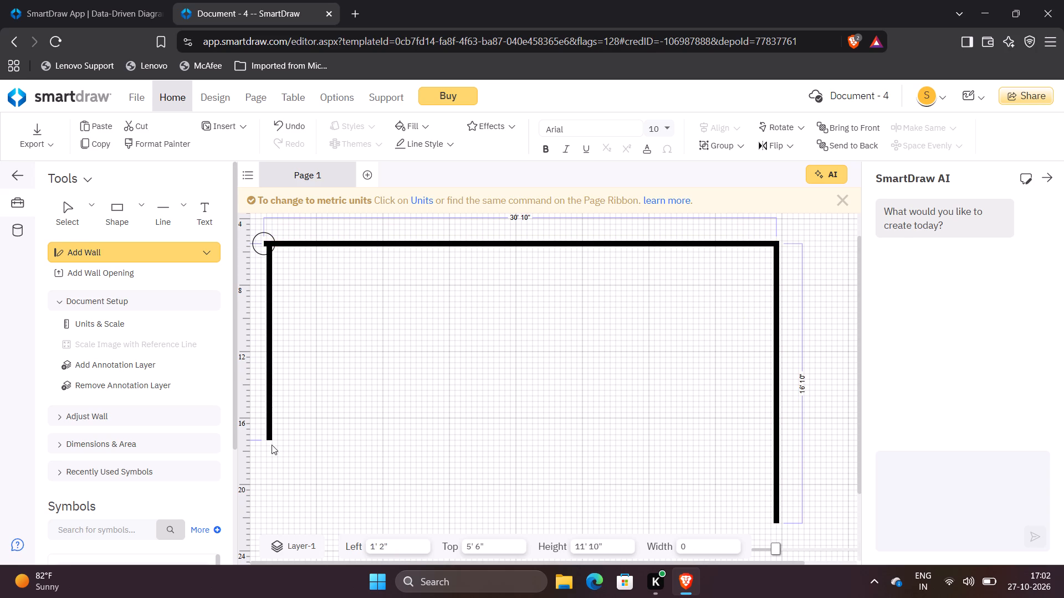
drag(272, 445, 274, 521)
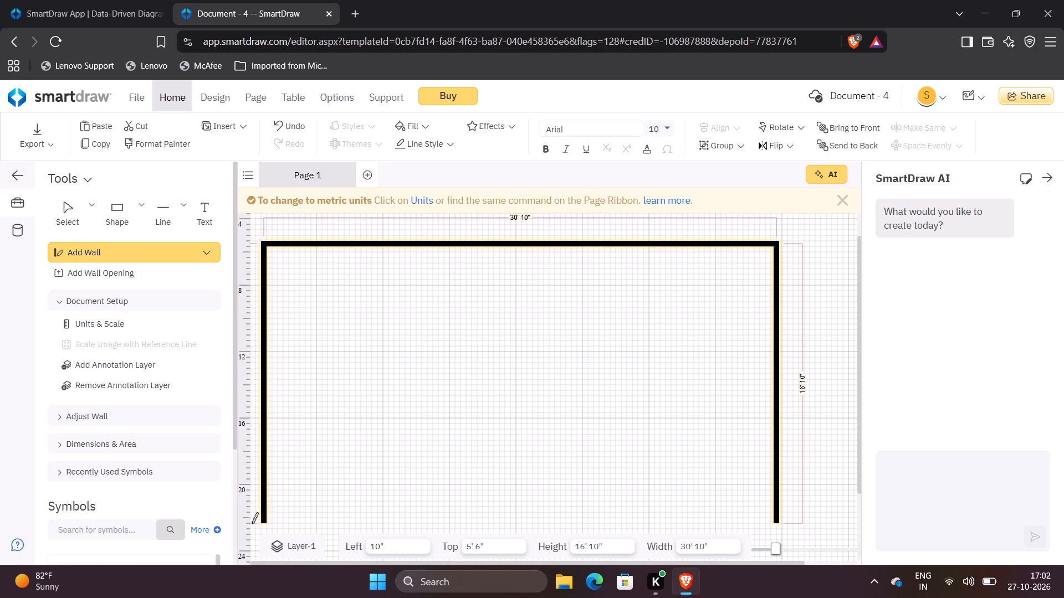
drag(267, 520, 357, 517)
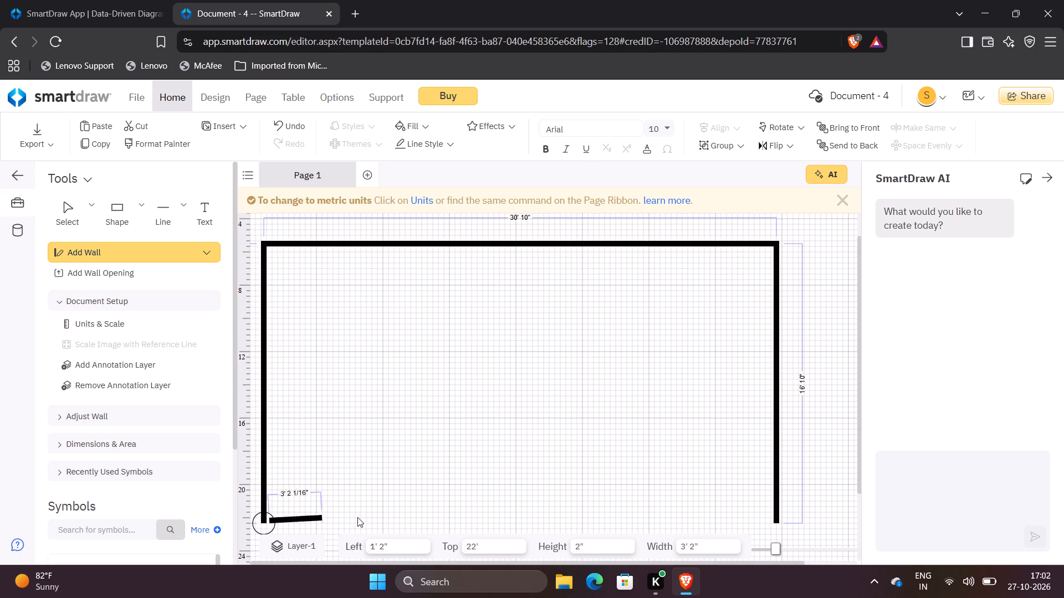
drag(357, 517, 622, 519)
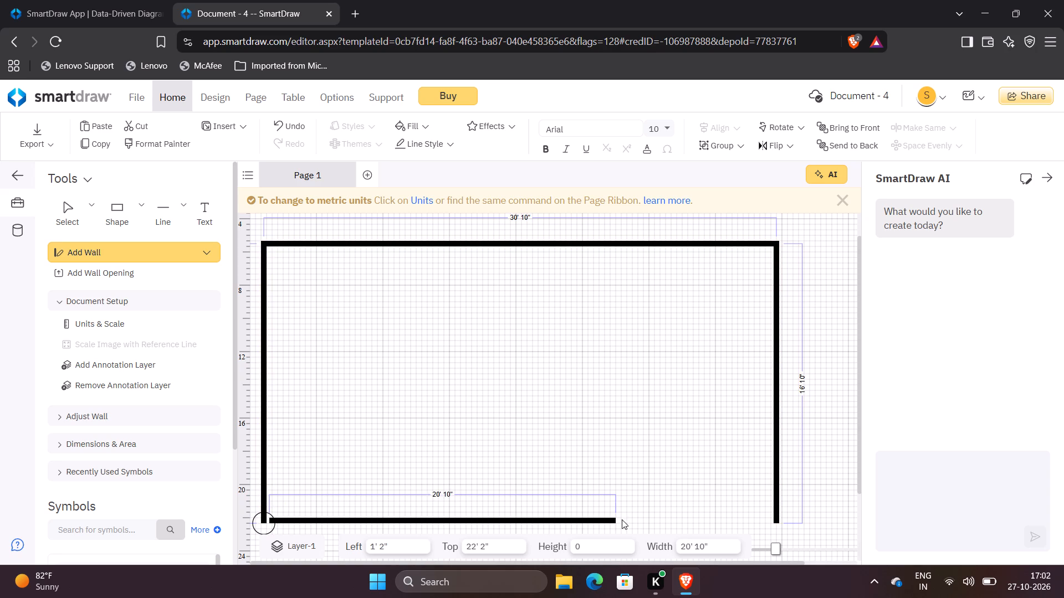
drag(622, 519, 772, 520)
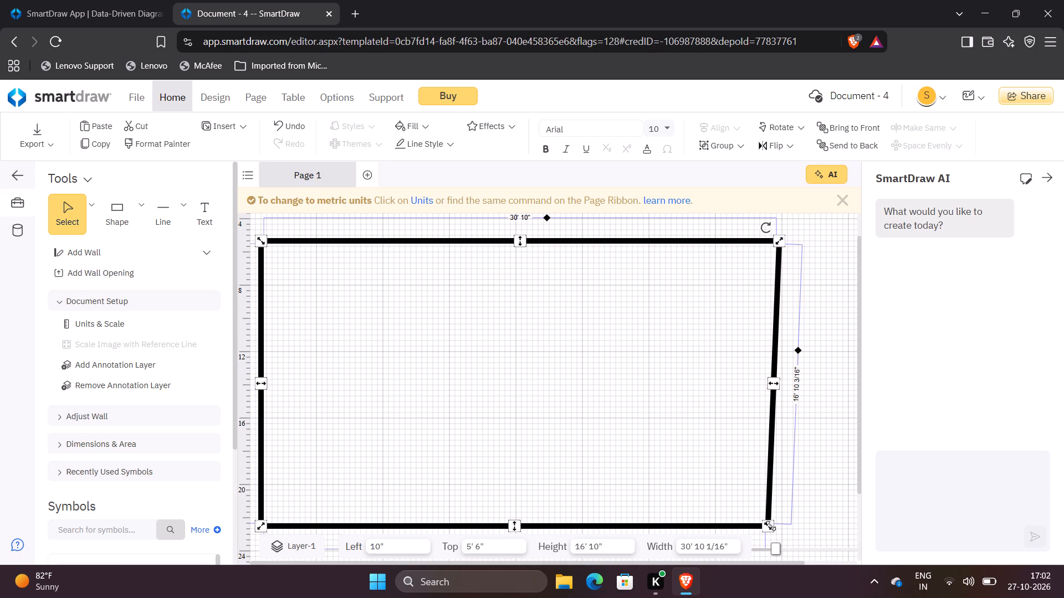
Adjust the lower-right corner of the room outline so the side wall stands vertical, and deselect the walls.
drag(771, 525, 751, 527)
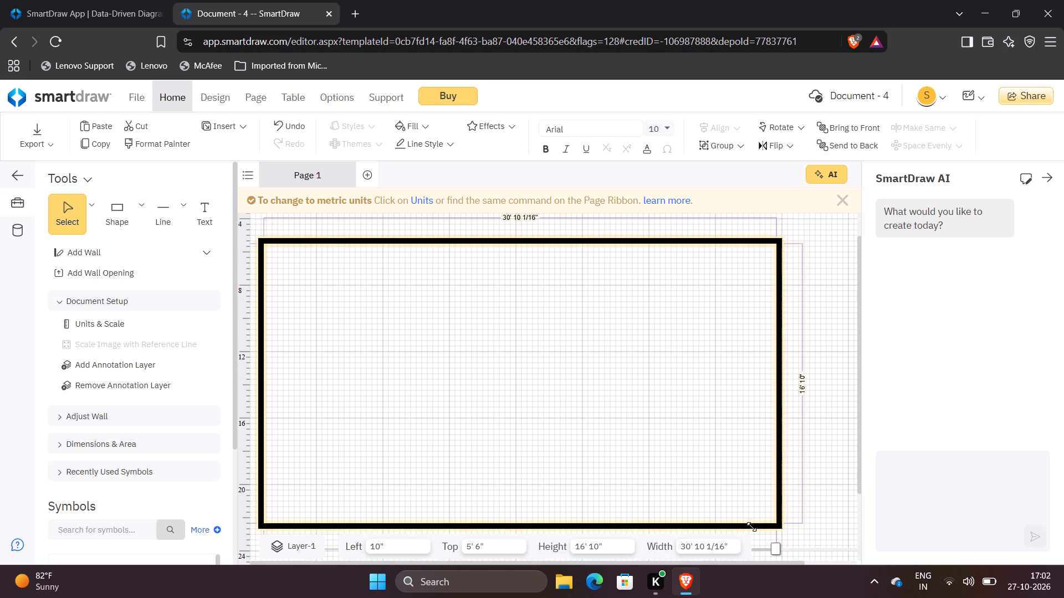
drag(751, 527, 756, 526)
click(722, 478)
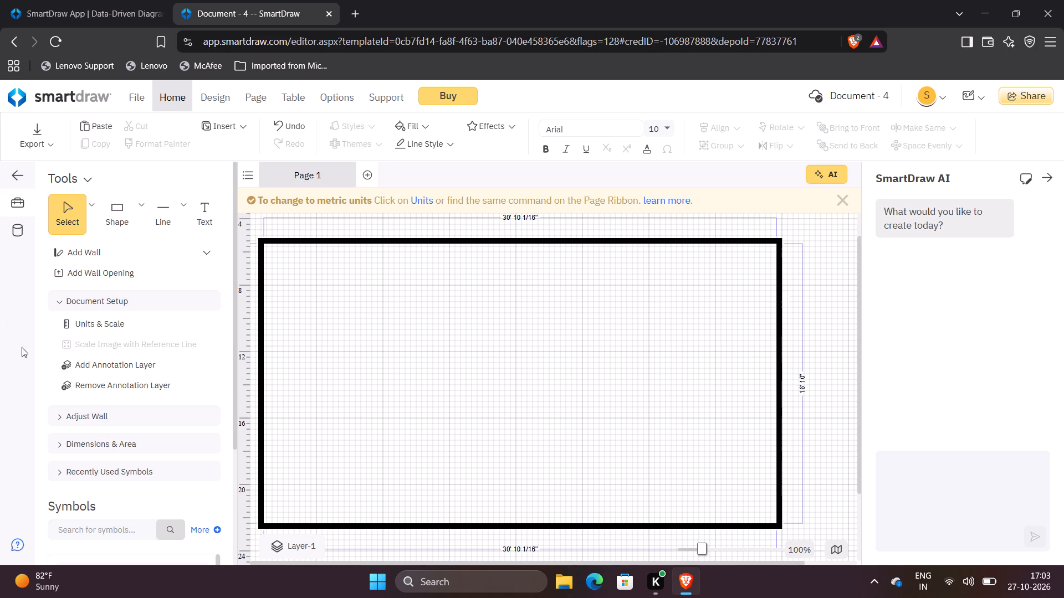
Expand the Room Outlines symbol library and examine the available room shapes and sizes.
scroll(77, 352, down, 3)
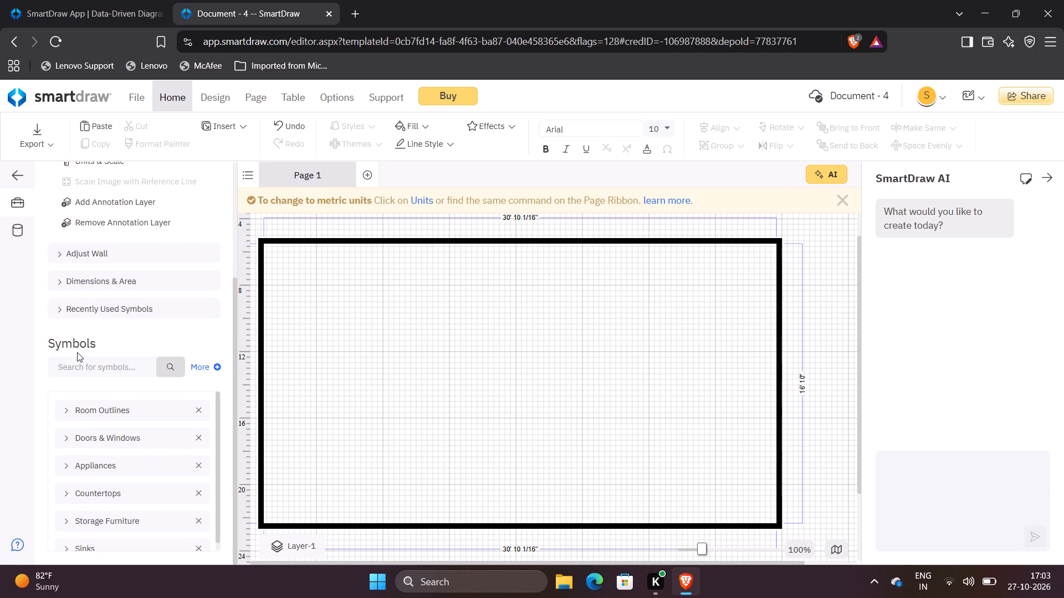
scroll(77, 352, down, 1)
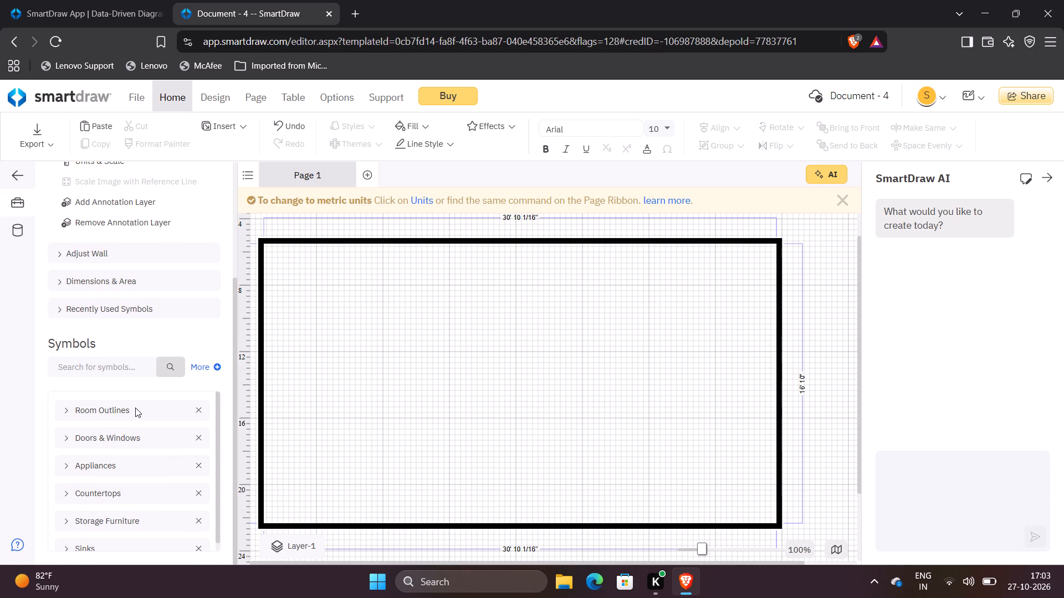
click(135, 408)
click(65, 414)
scroll(65, 414, down, 1)
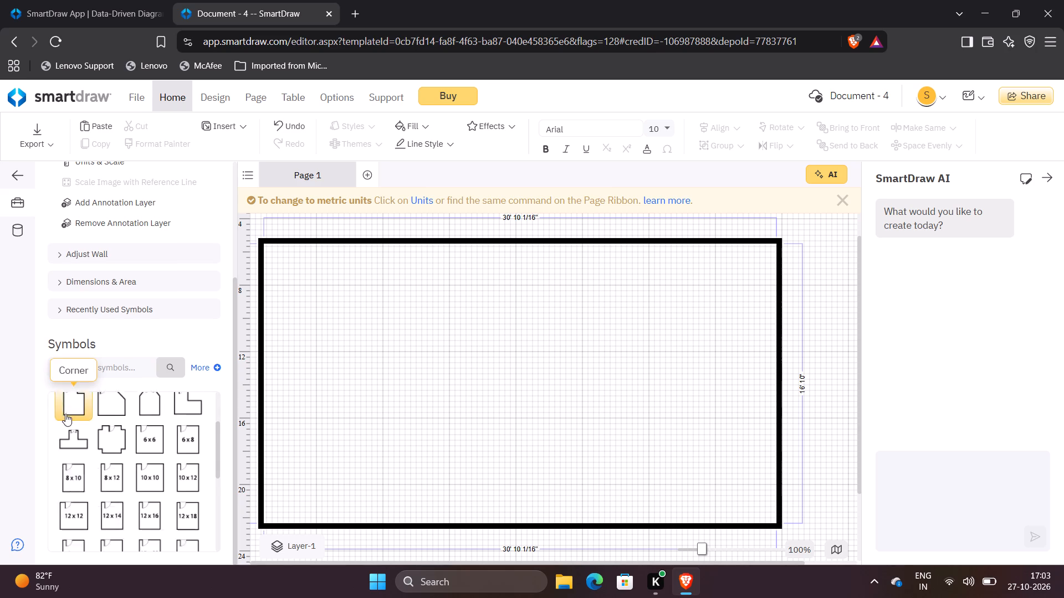
scroll(65, 414, down, 1)
scroll(100, 480, down, 2)
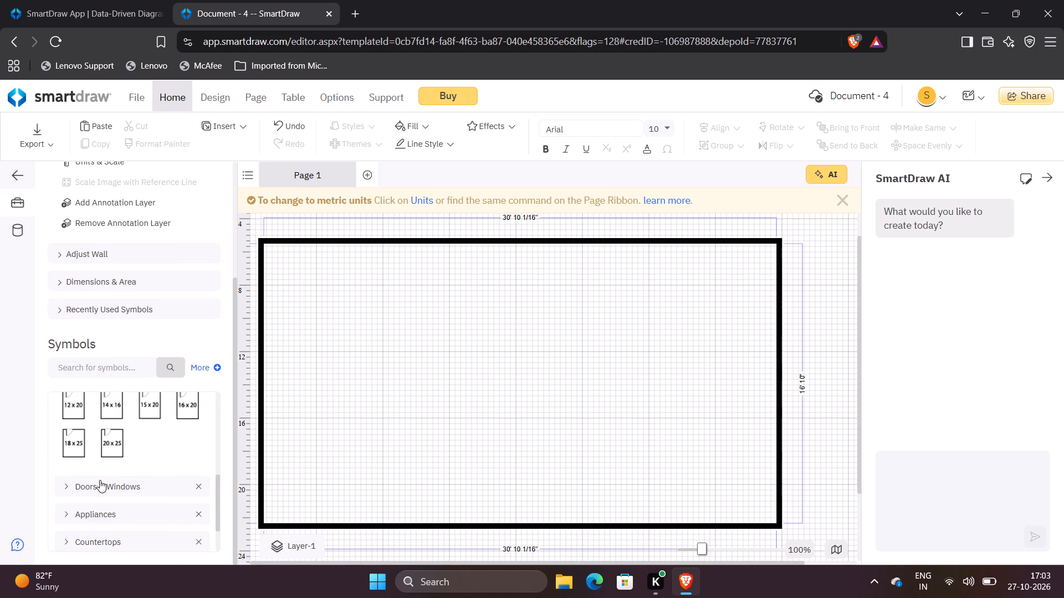
scroll(115, 434, up, 1)
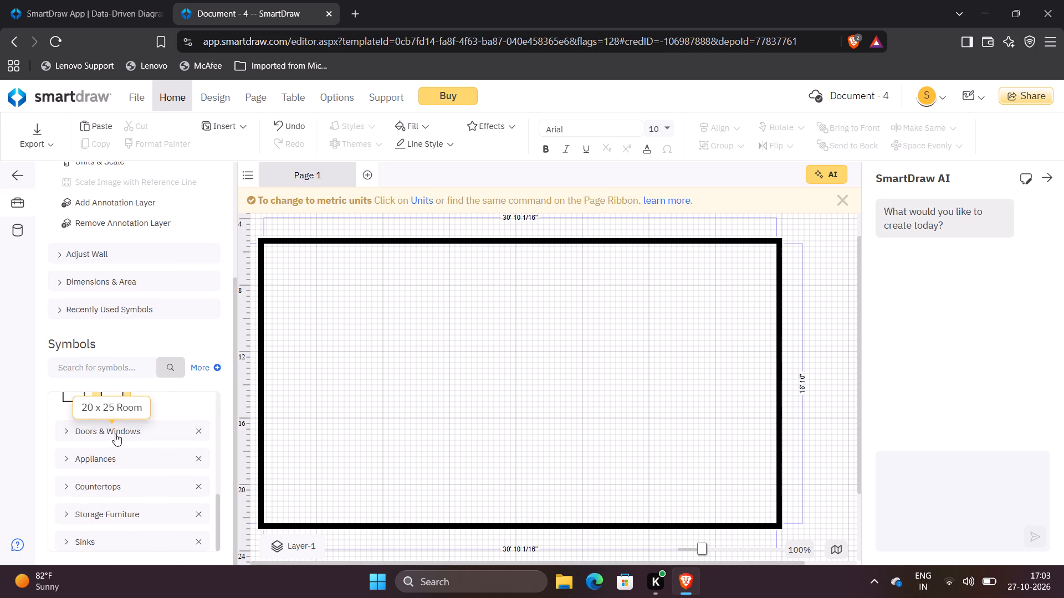
scroll(115, 434, up, 2)
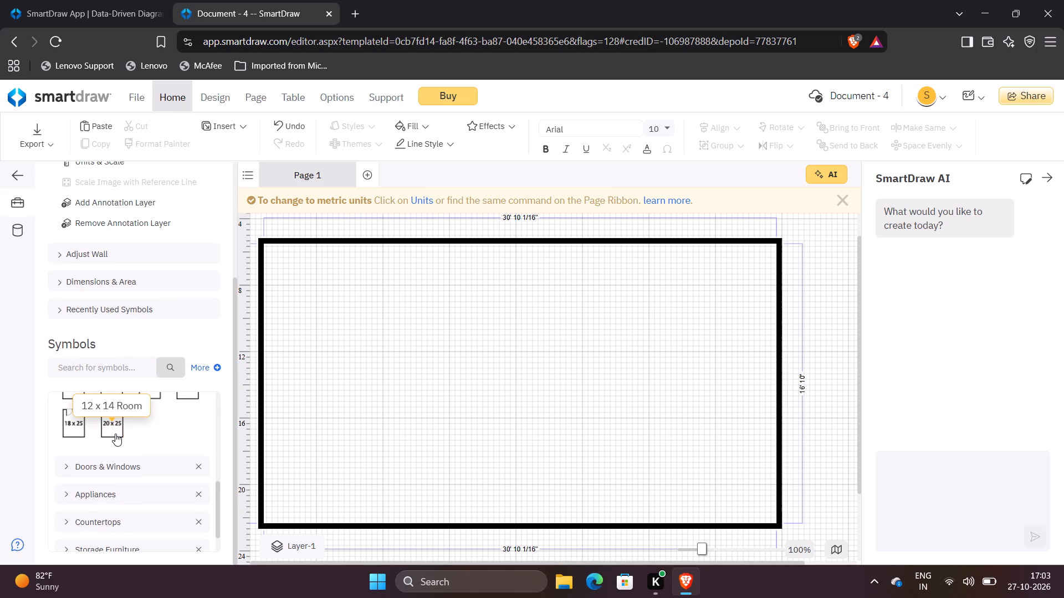
scroll(115, 434, up, 2)
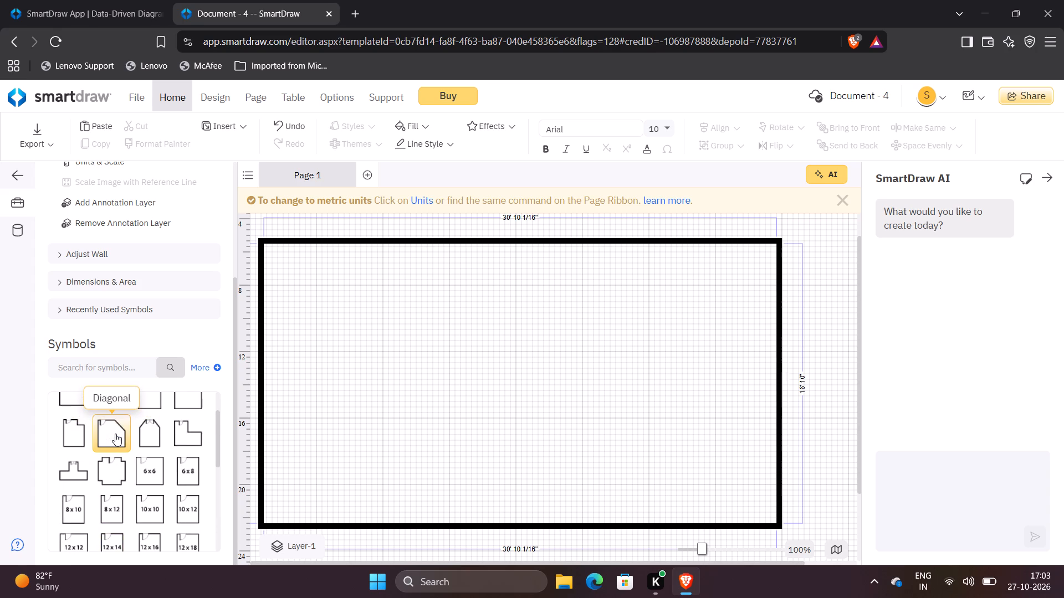
scroll(115, 434, up, 1)
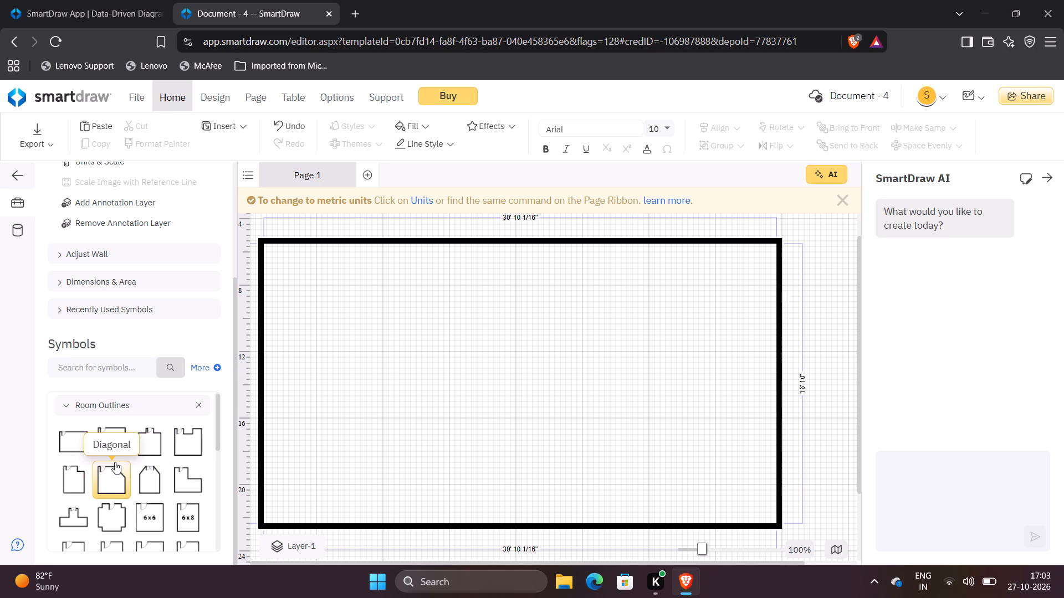
Expand the Doors & Windows symbol library and examine the available door and window types.
click(84, 439)
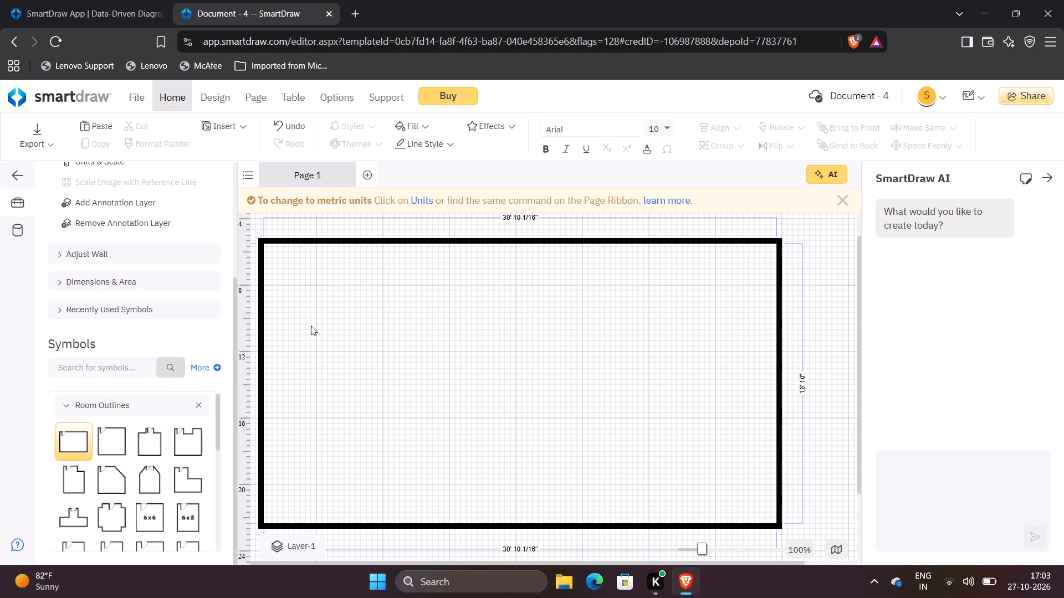
scroll(106, 473, down, 2)
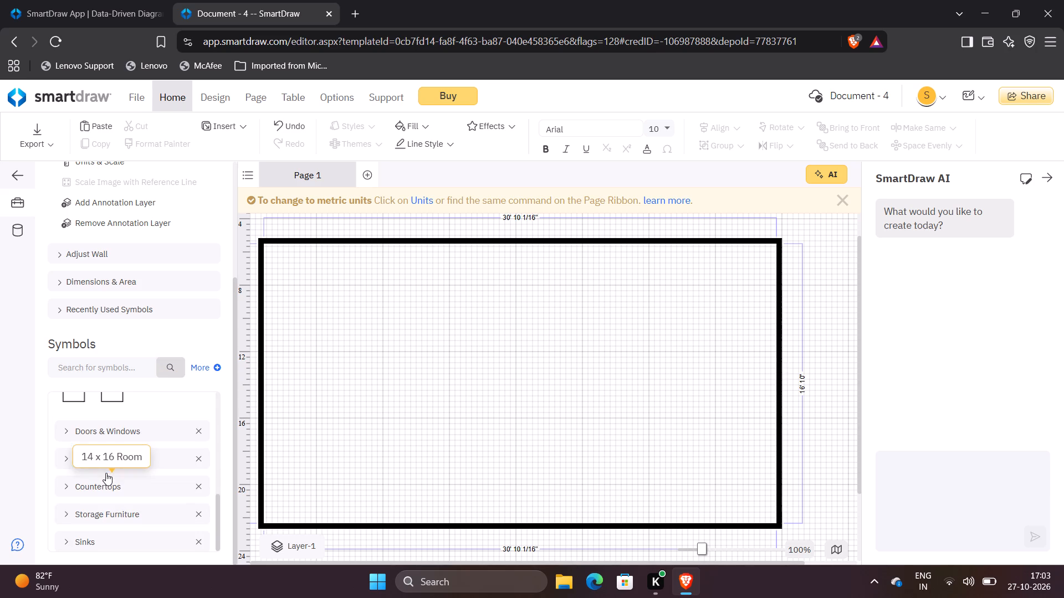
scroll(106, 473, down, 2)
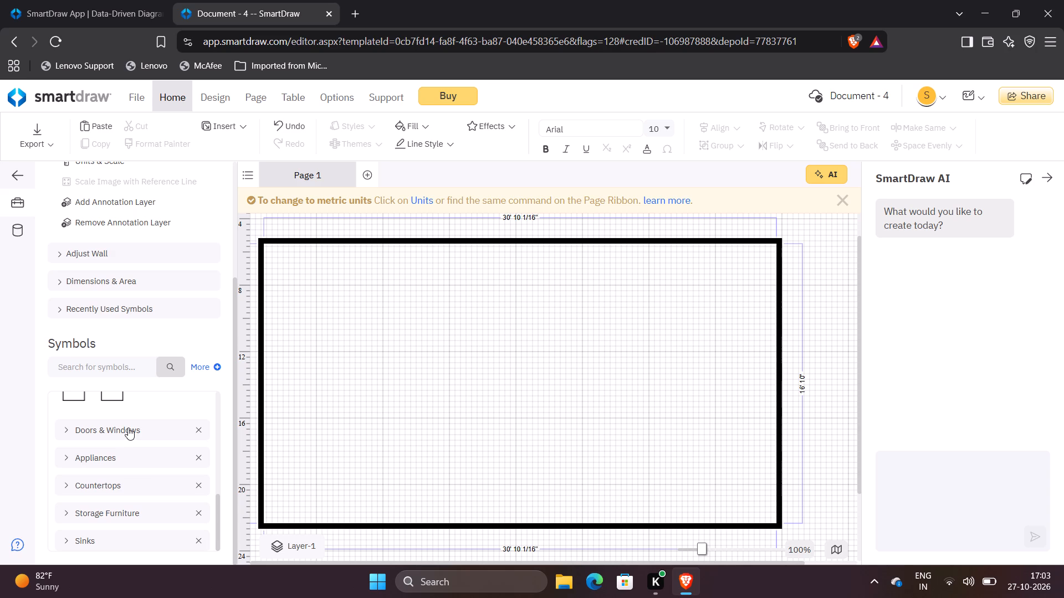
click(128, 427)
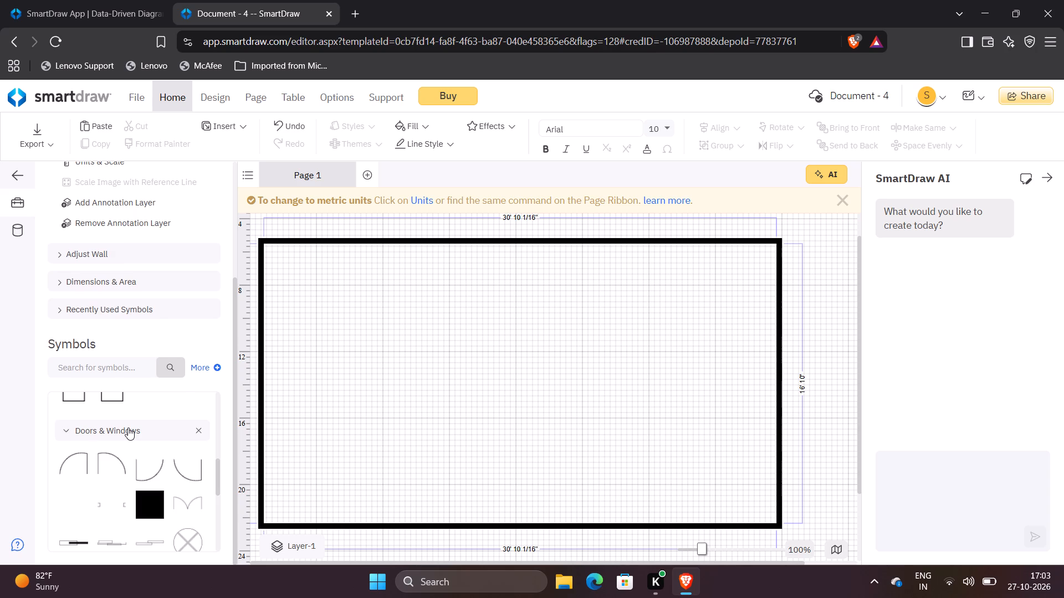
scroll(135, 502, down, 2)
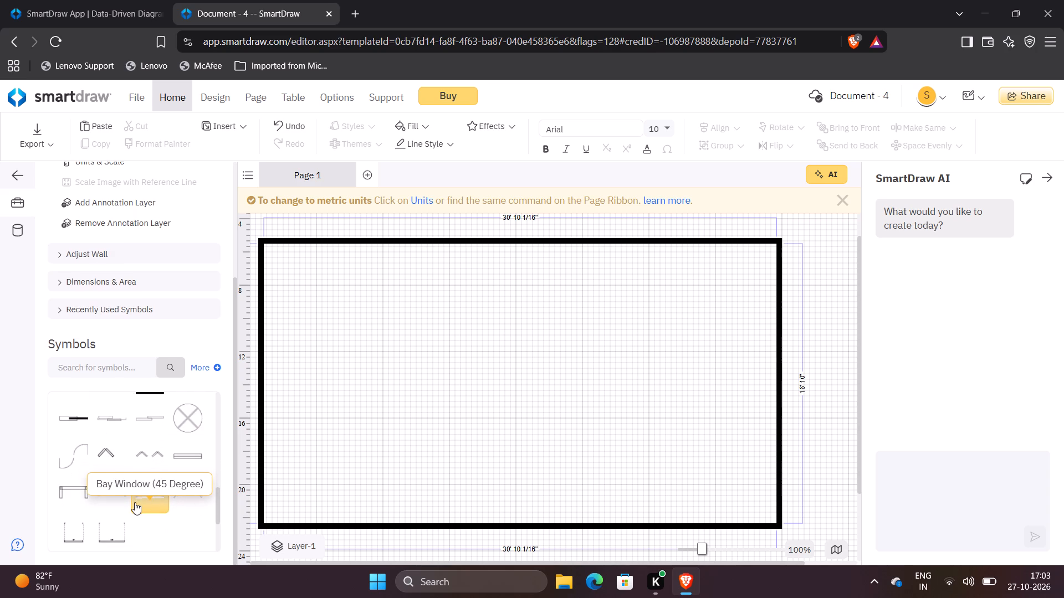
scroll(135, 502, down, 1)
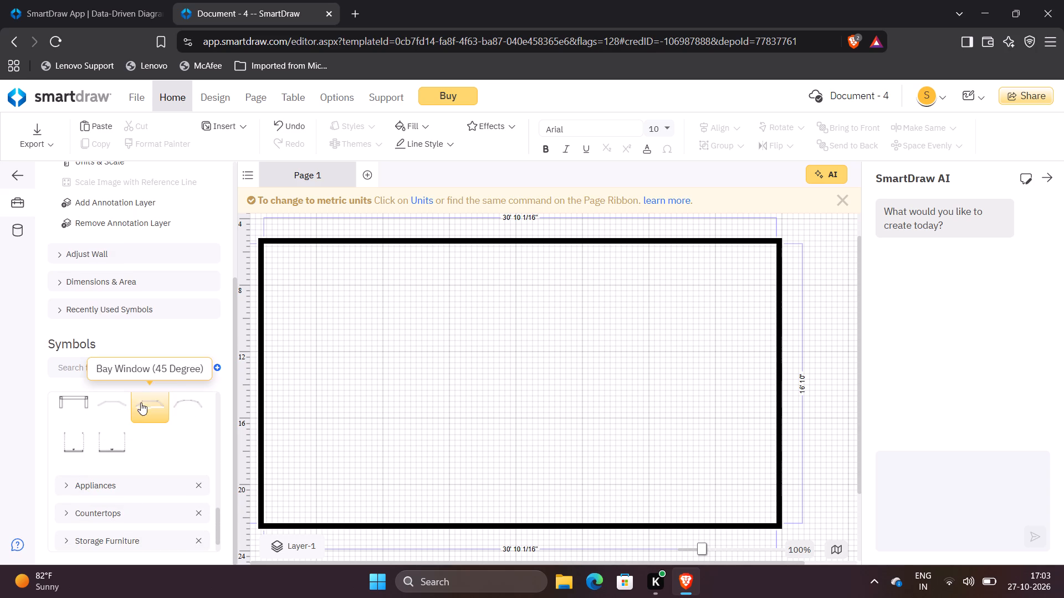
scroll(138, 435, up, 2)
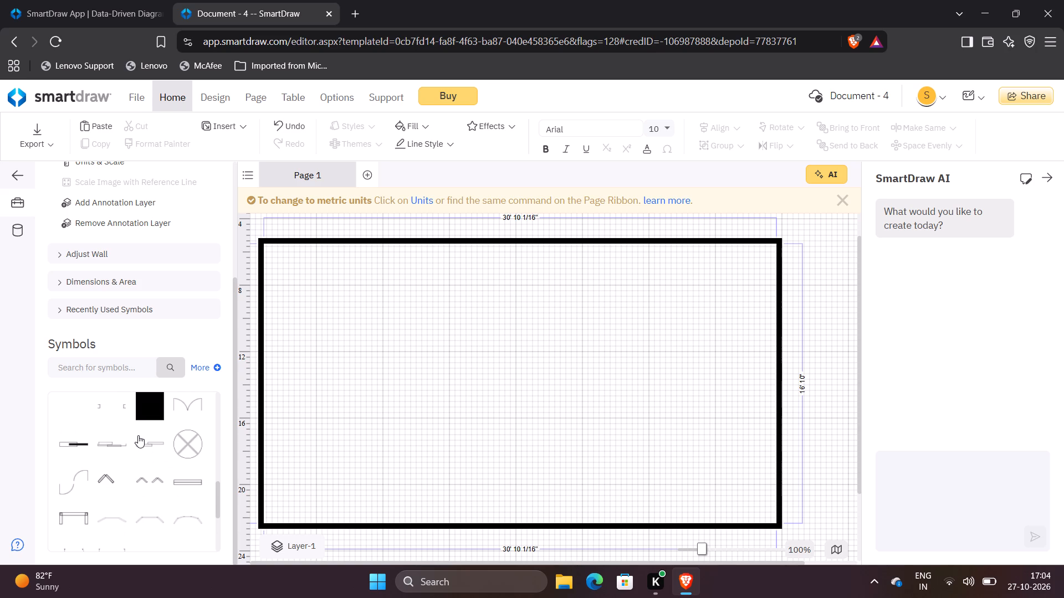
scroll(138, 435, up, 1)
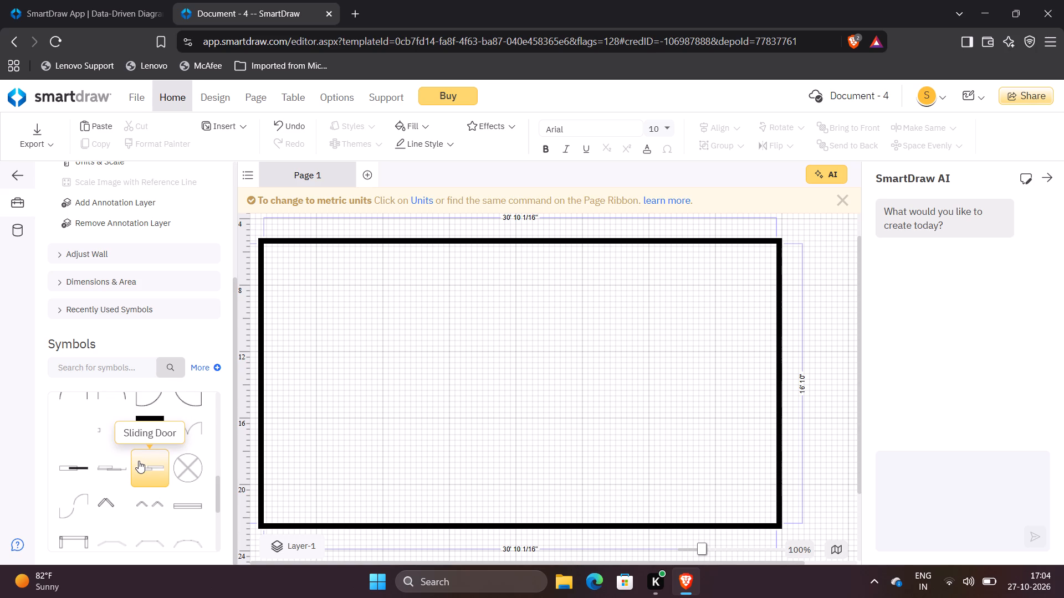
Insert a Sliding Door symbol into the room's upper wall, about 10' from the upper-left corner.
click(140, 463)
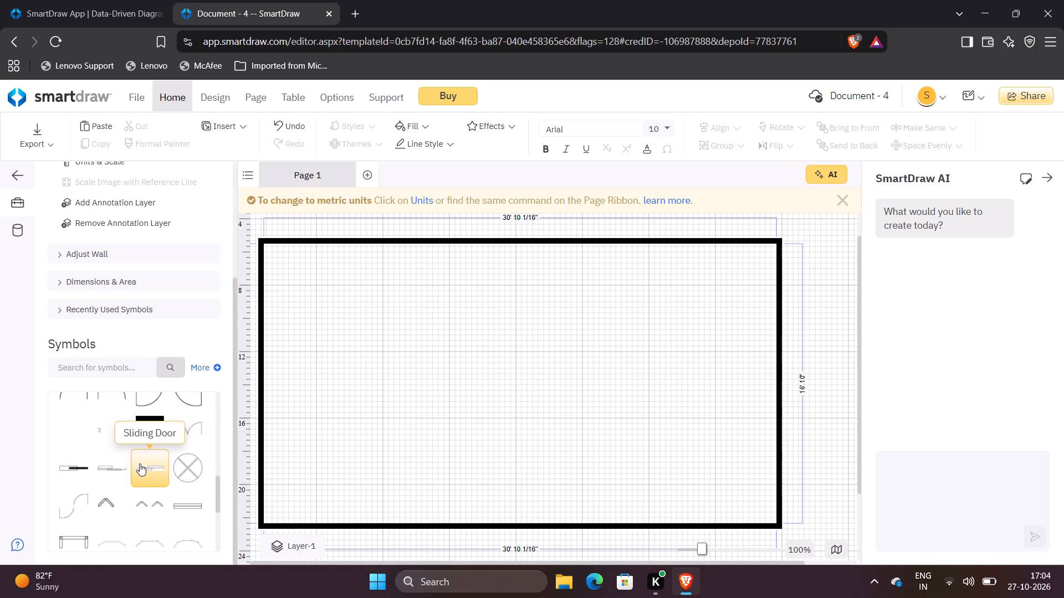
double_click(140, 463)
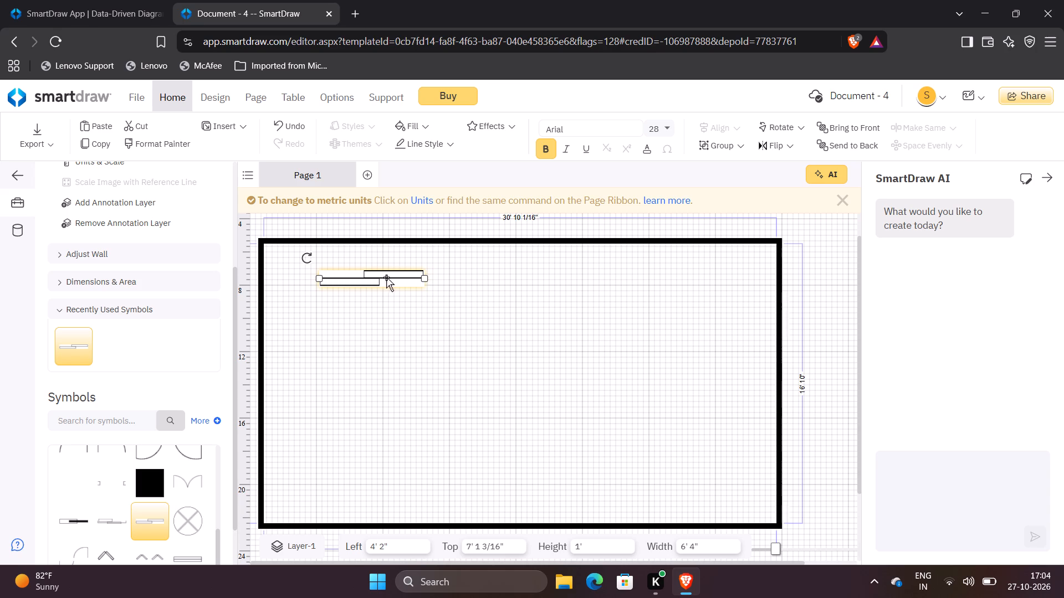
drag(415, 268, 475, 254)
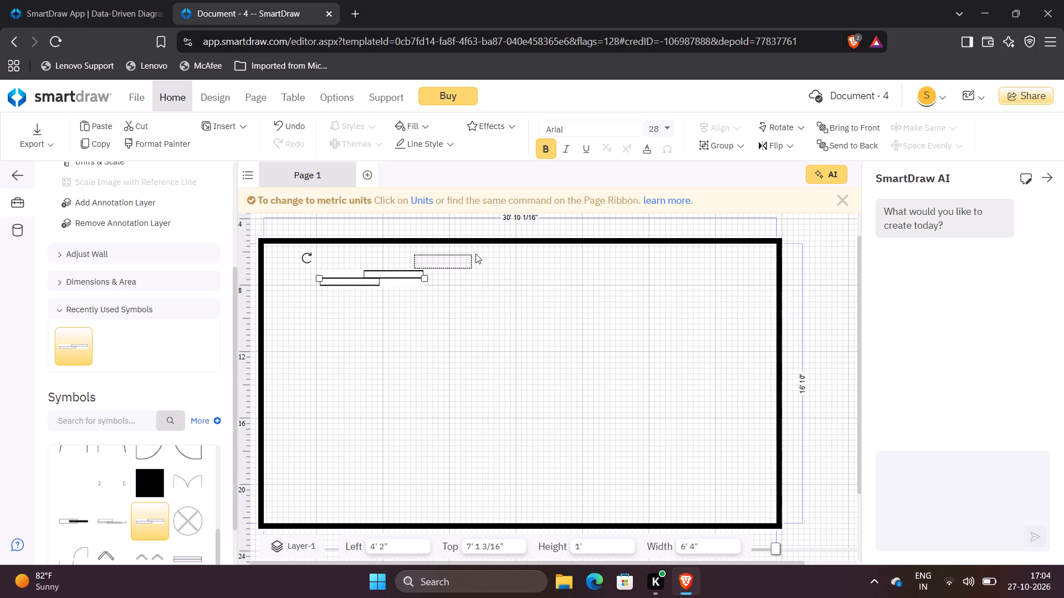
drag(475, 254, 376, 275)
drag(376, 275, 483, 250)
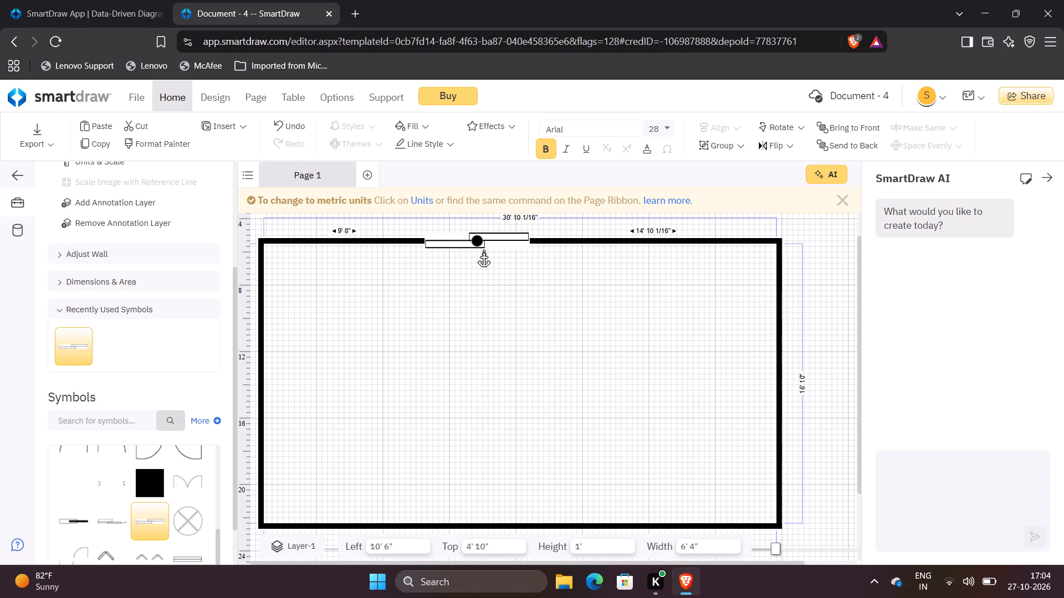
drag(483, 250, 485, 248)
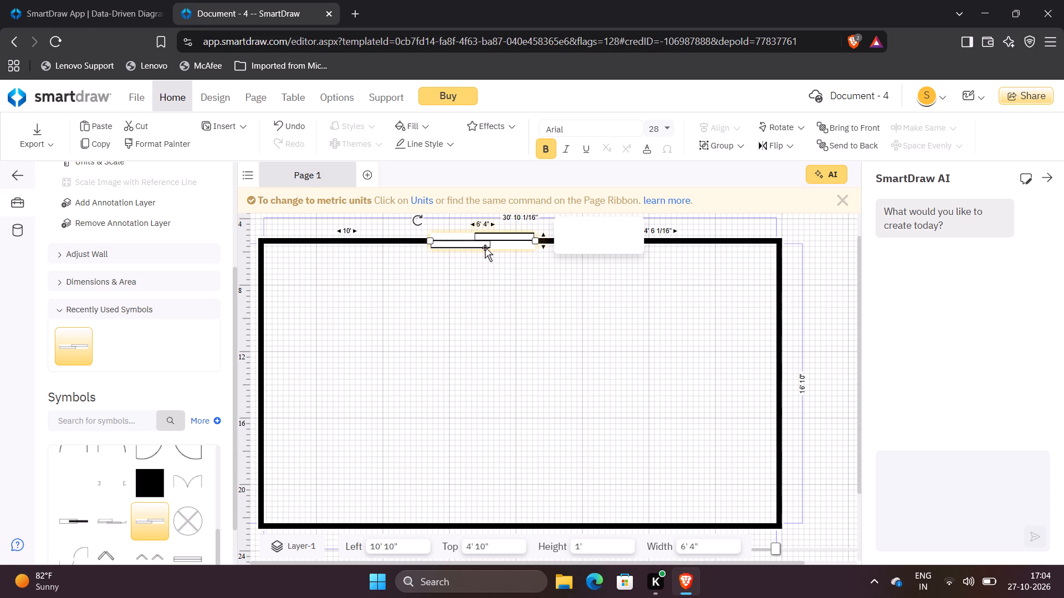
Shift the whole room outline, with its door, to about 1' 10" left and 5' 4" top, and deselect it.
drag(537, 237, 545, 235)
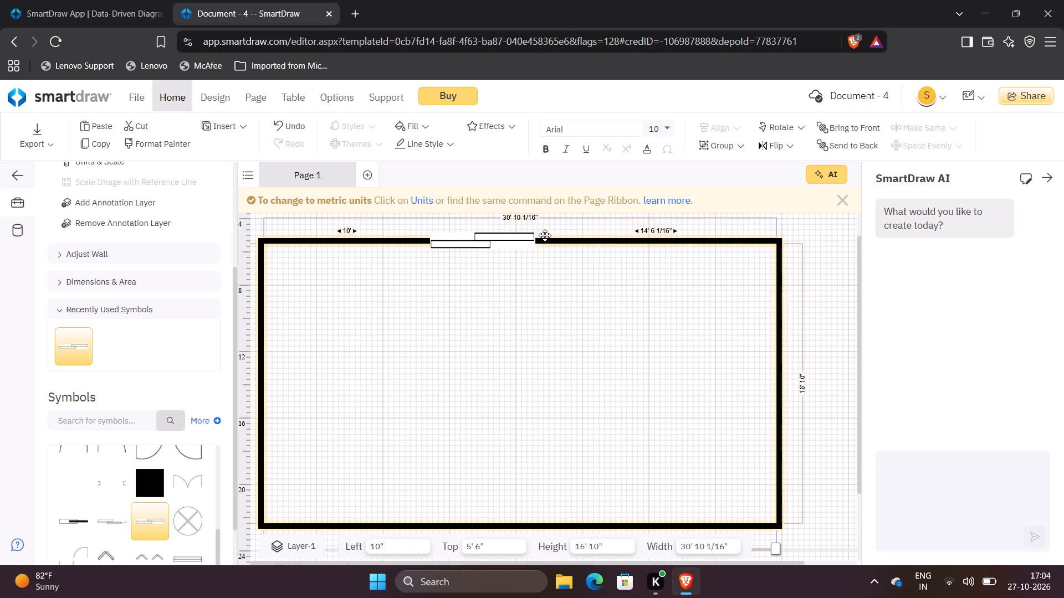
drag(545, 235, 554, 235)
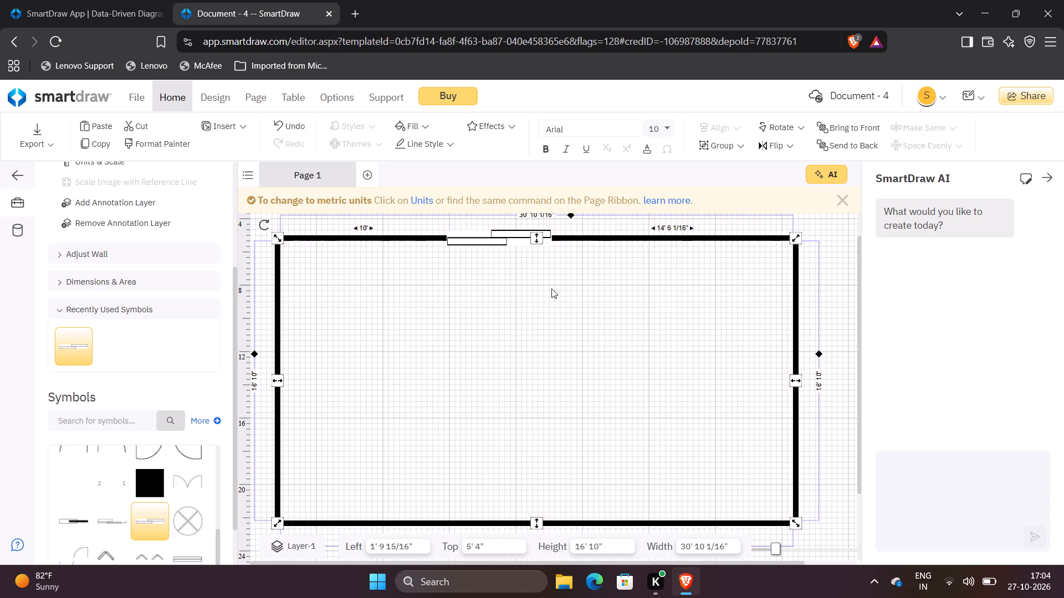
click(551, 288)
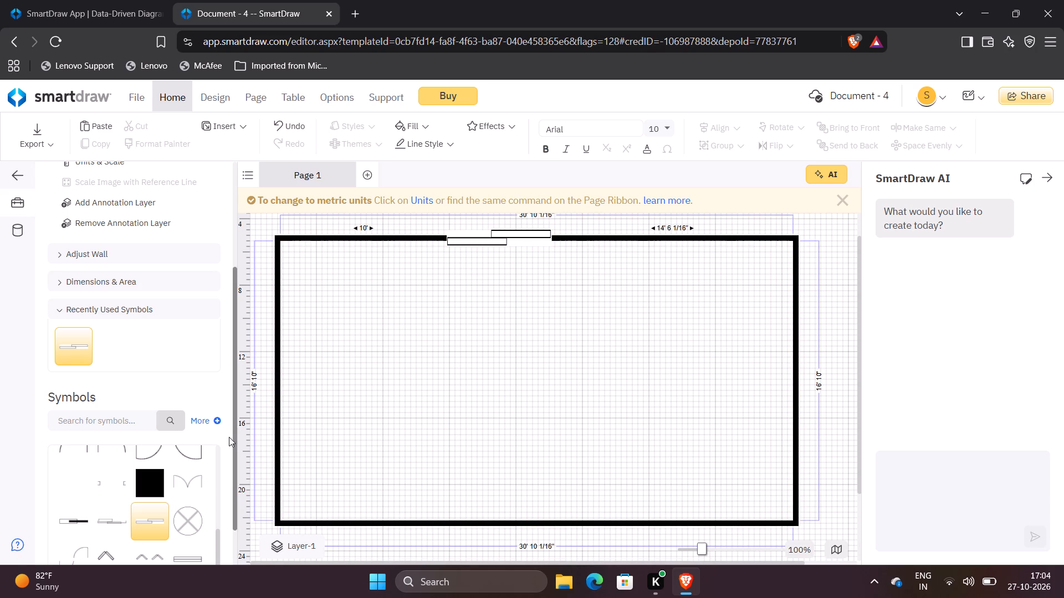
Expand the Appliances symbol library and examine the available appliance symbols.
scroll(134, 561, down, 1)
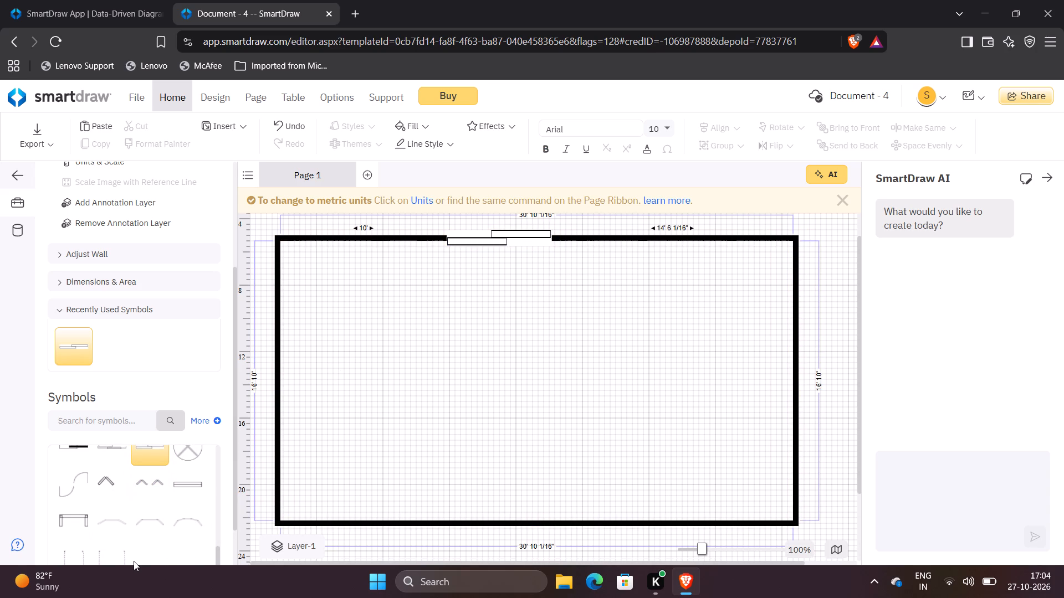
scroll(134, 561, down, 2)
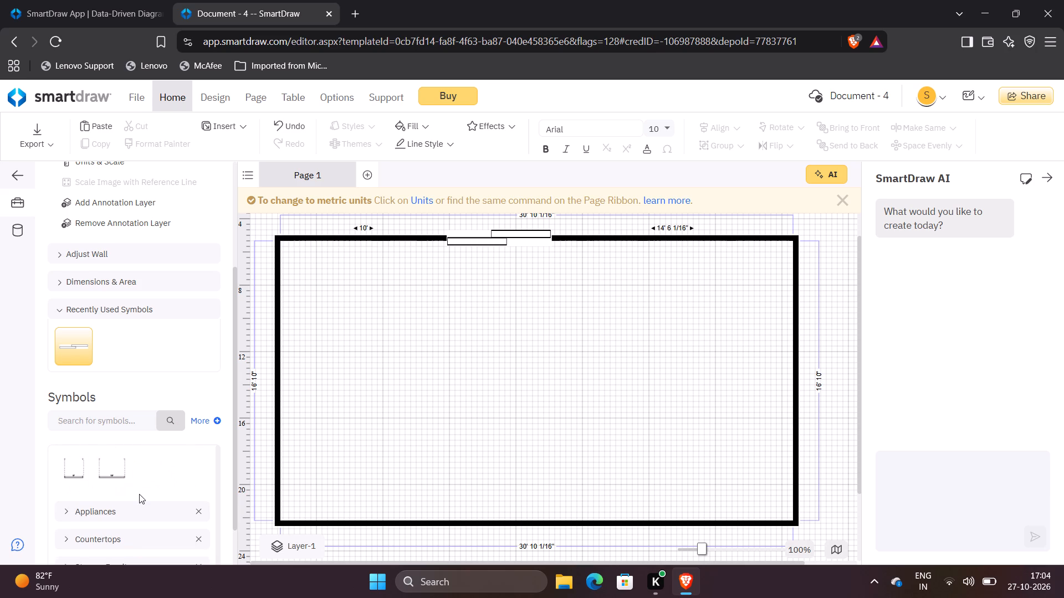
scroll(139, 494, down, 1)
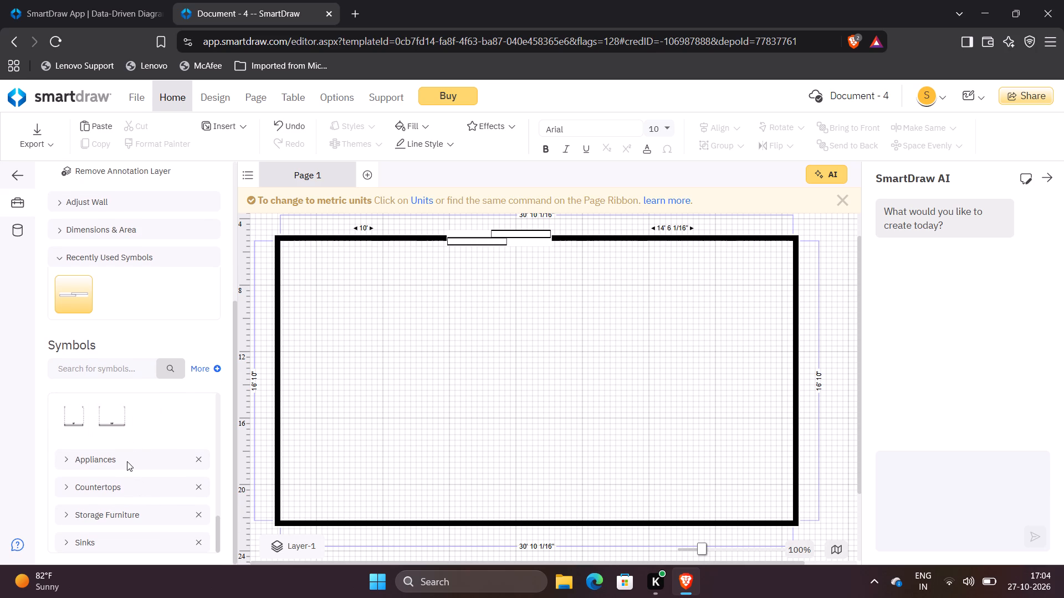
click(127, 461)
click(172, 462)
click(72, 455)
click(84, 461)
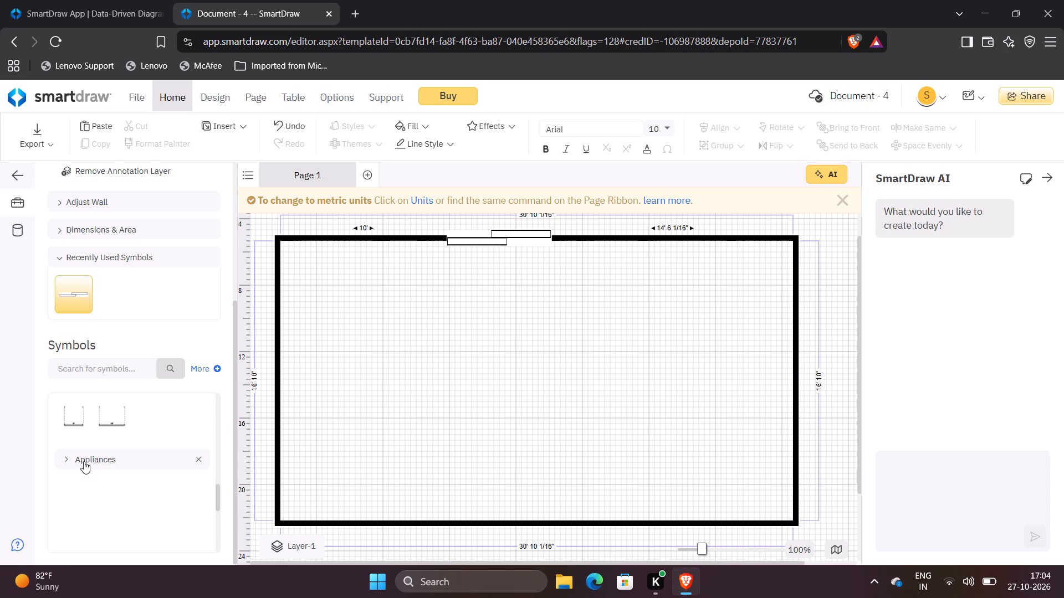
scroll(85, 496, down, 1)
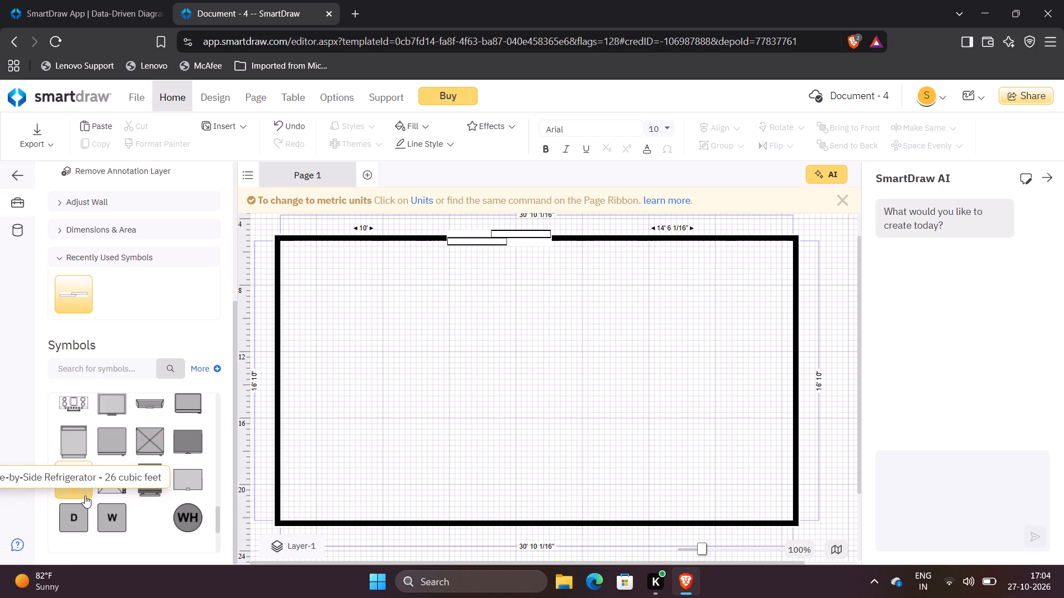
scroll(85, 496, down, 1)
scroll(85, 496, up, 1)
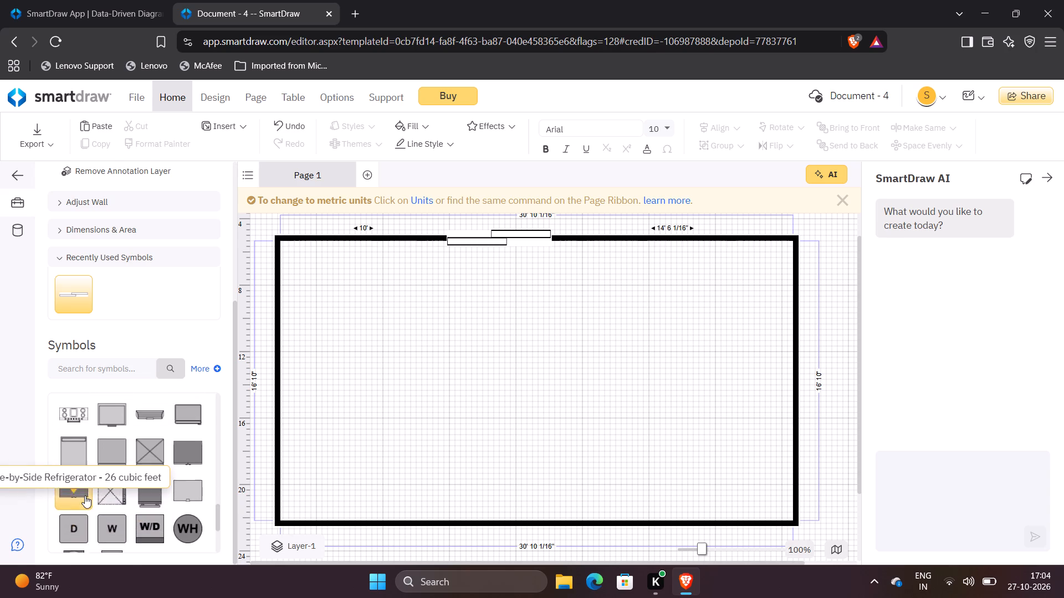
scroll(85, 496, up, 1)
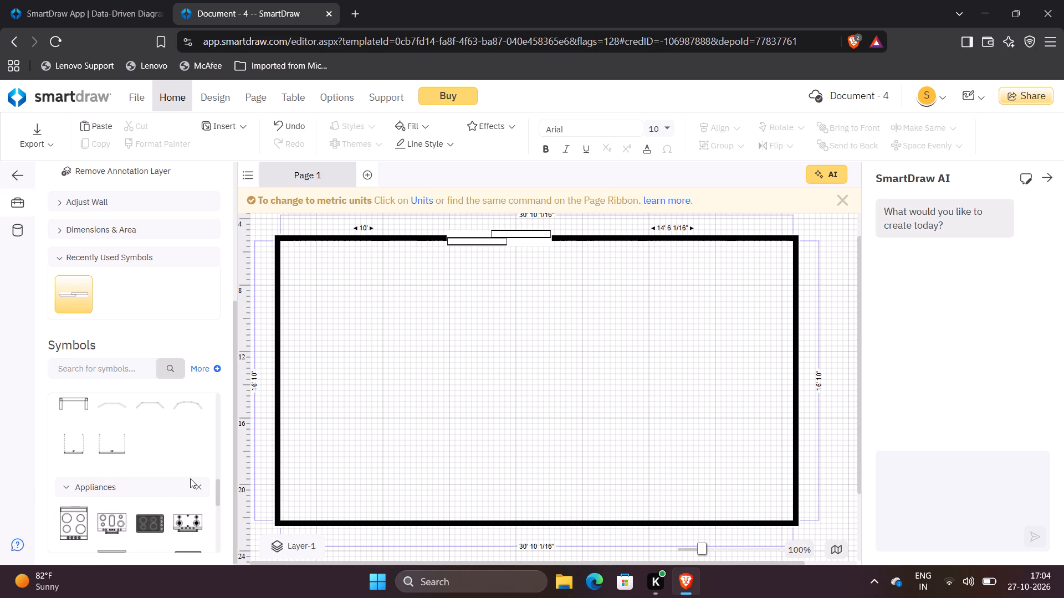
Place a 42" Electric Range with Grill near the room's upper-left corner, at 3' 4" left and 6' 4" top, and deselect it.
click(124, 522)
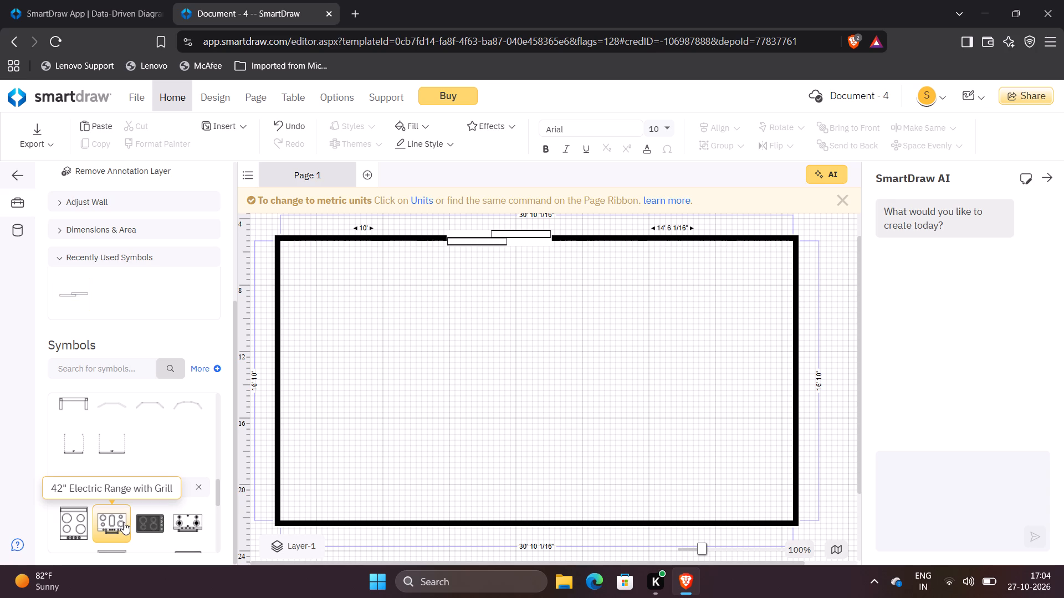
double_click(110, 520)
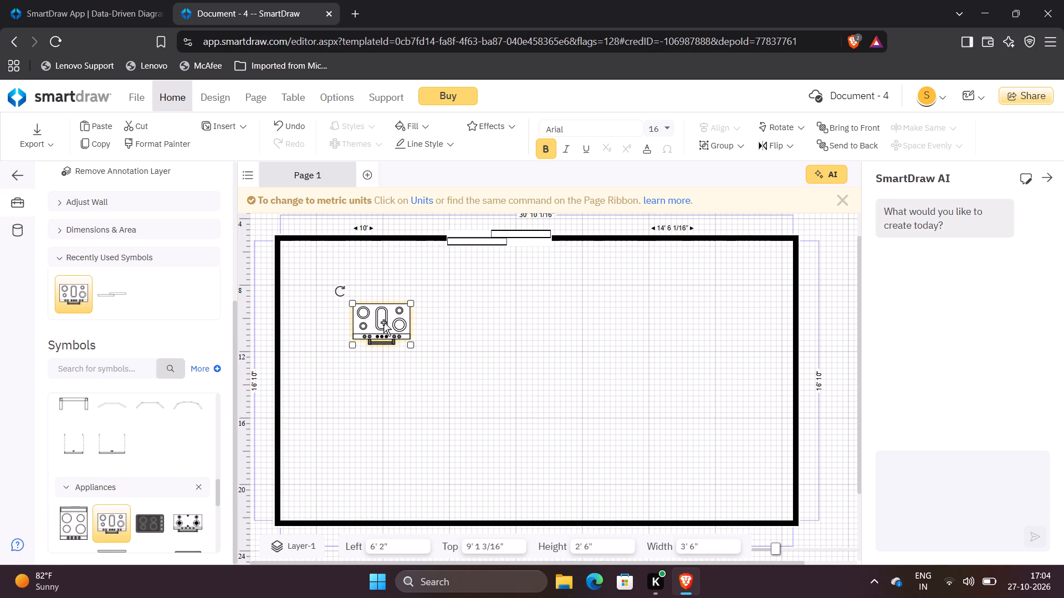
drag(376, 313, 374, 292)
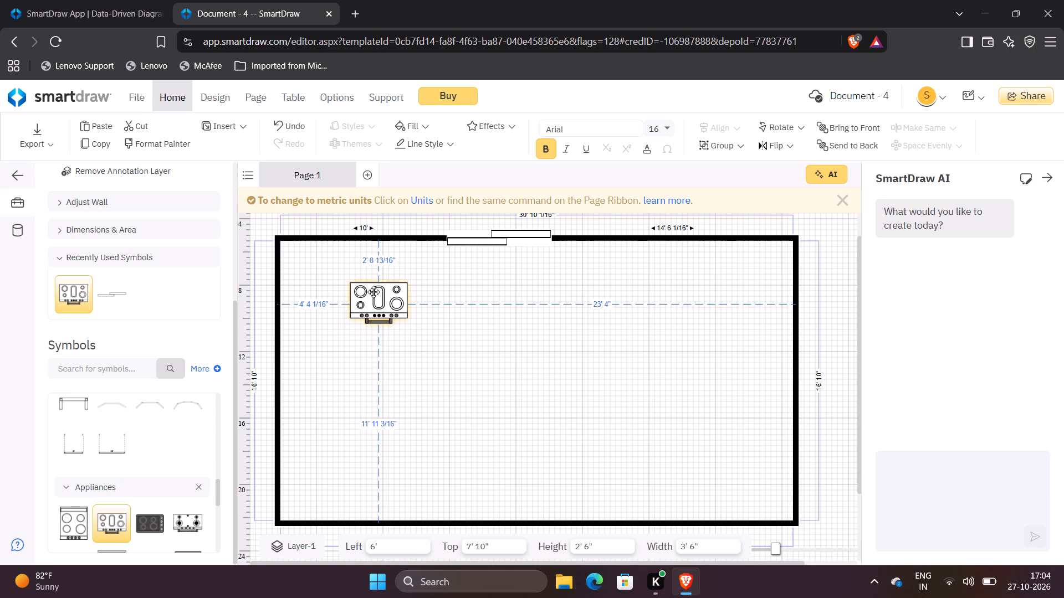
drag(374, 292, 334, 267)
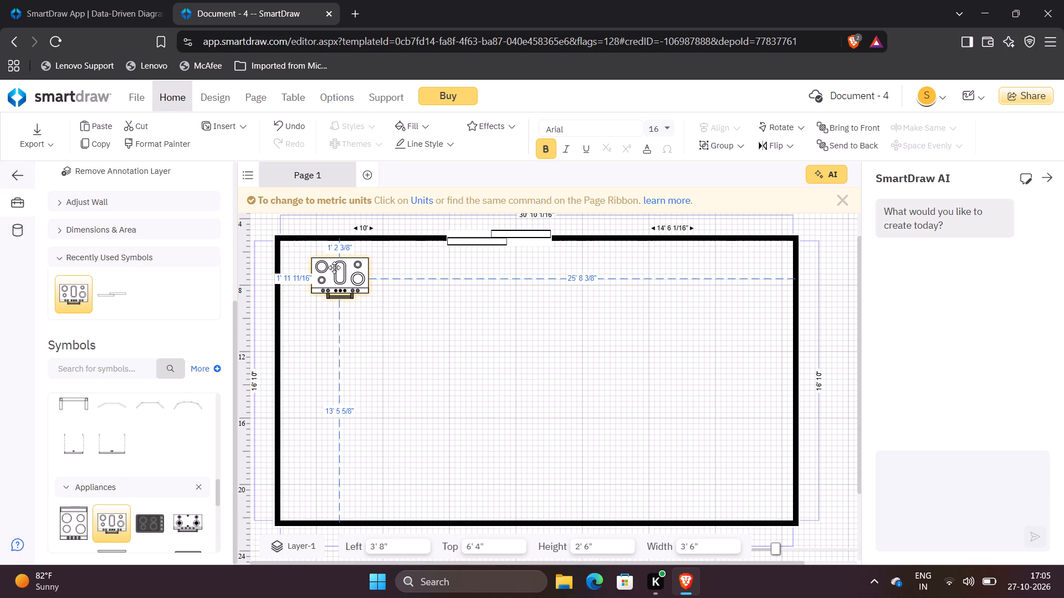
drag(334, 267, 328, 266)
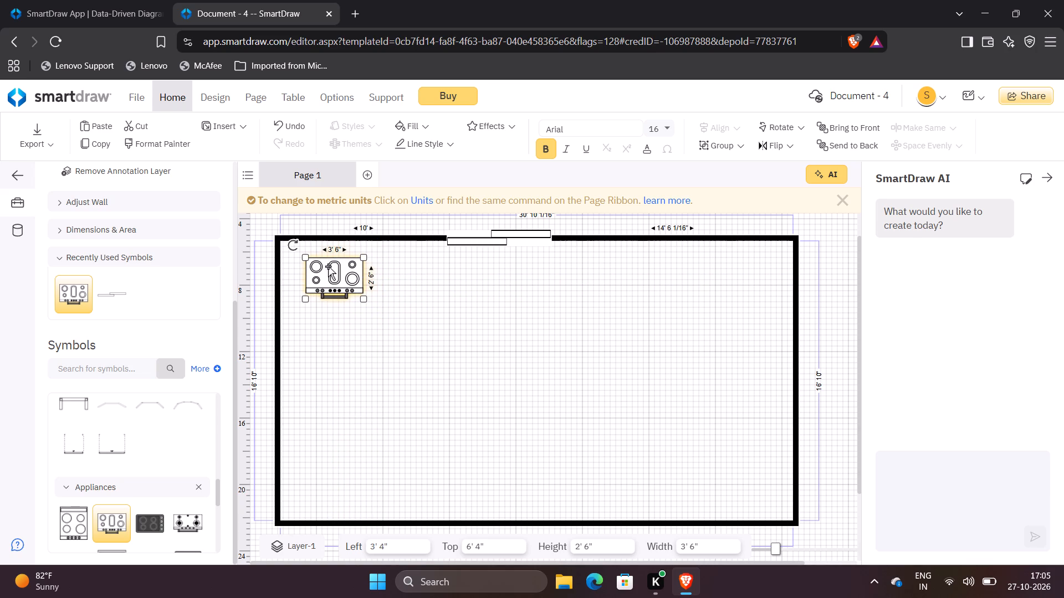
click(325, 368)
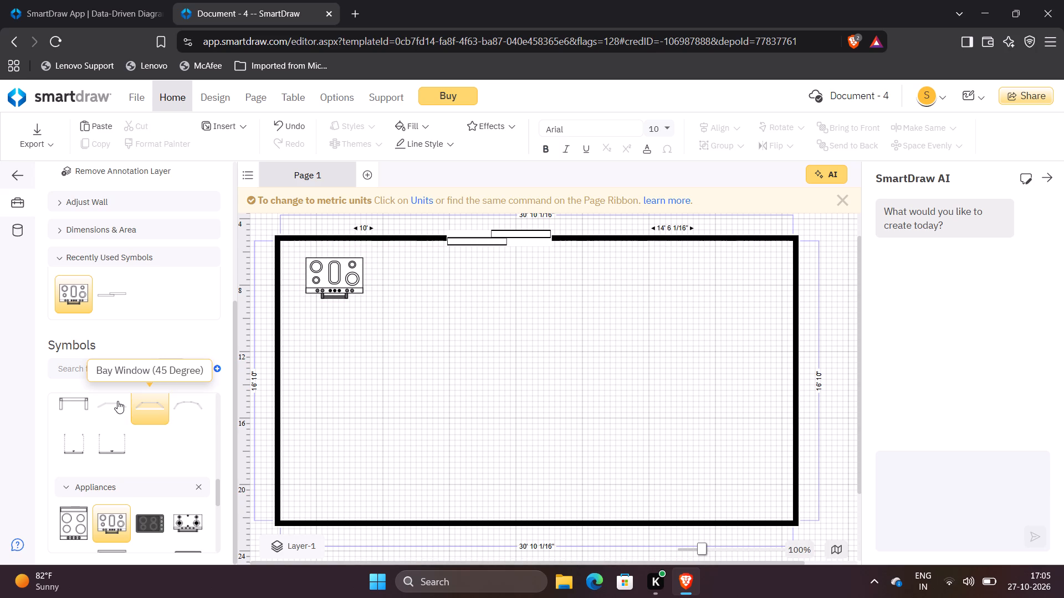
Expand the Countertops symbol library and examine the available countertop shapes.
scroll(117, 401, down, 1)
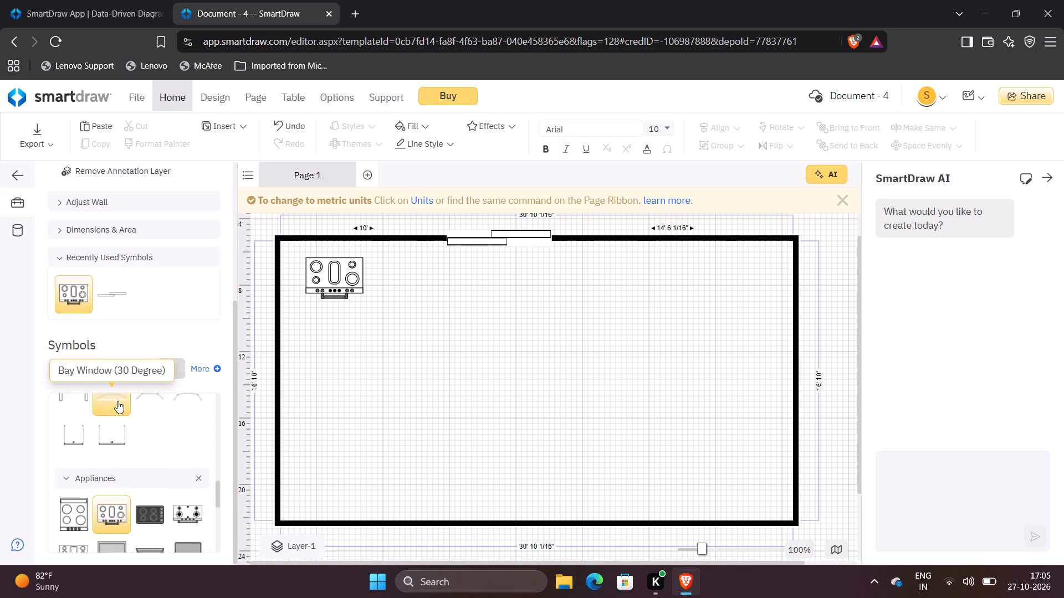
scroll(117, 401, down, 5)
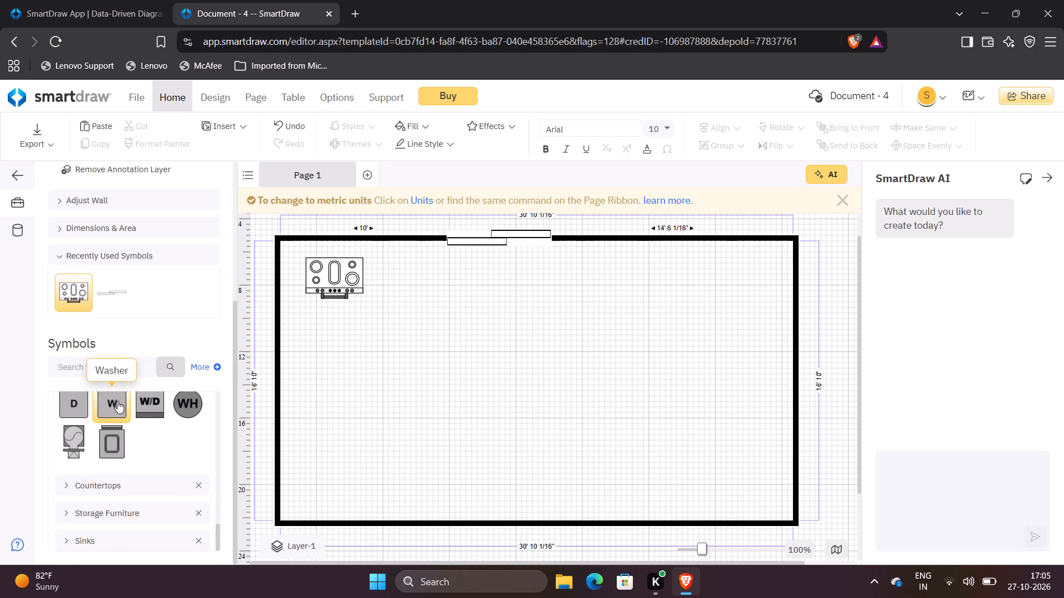
scroll(117, 401, down, 1)
scroll(120, 466, down, 1)
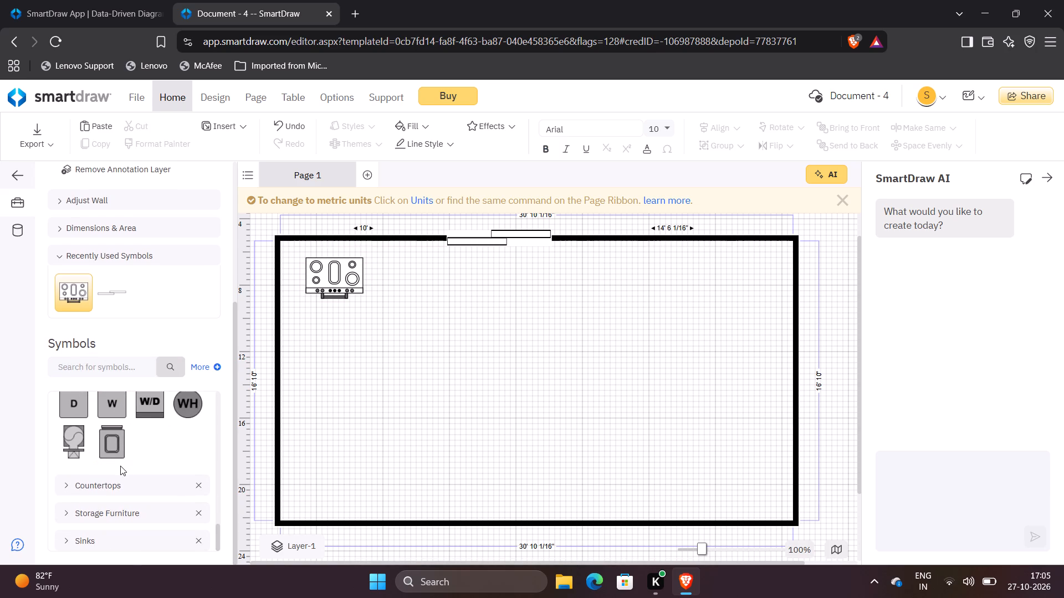
click(121, 482)
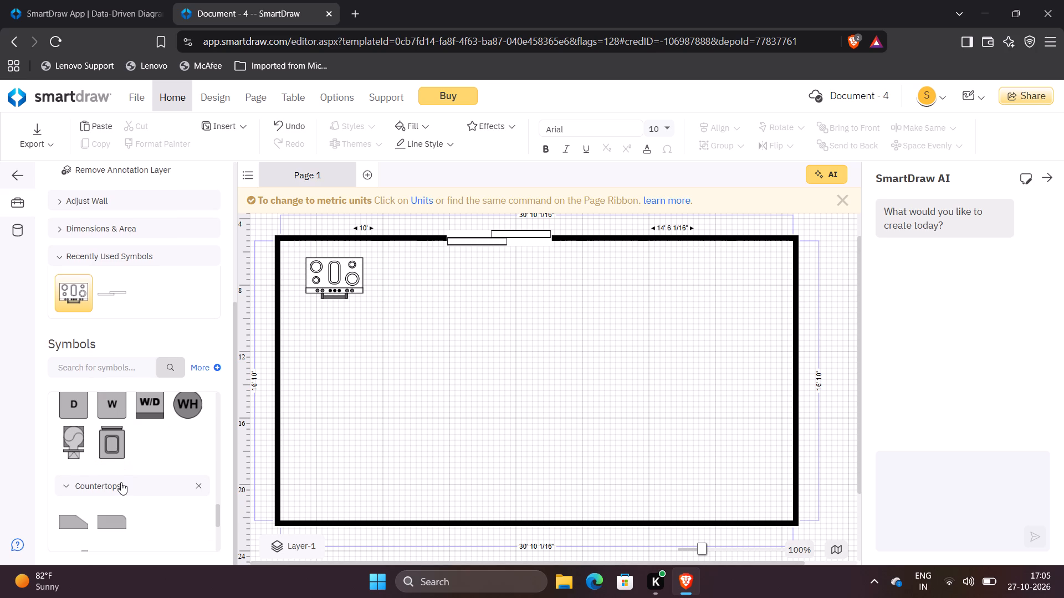
scroll(114, 509, down, 3)
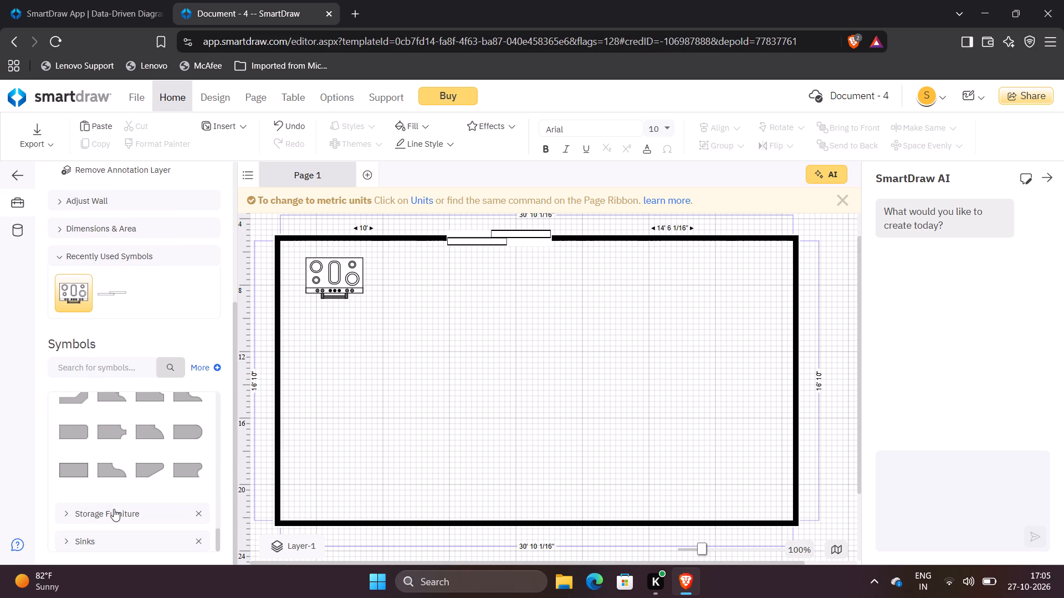
Expand the Storage Furniture symbol library and examine the available cabinets and drawers.
click(114, 512)
scroll(114, 512, down, 1)
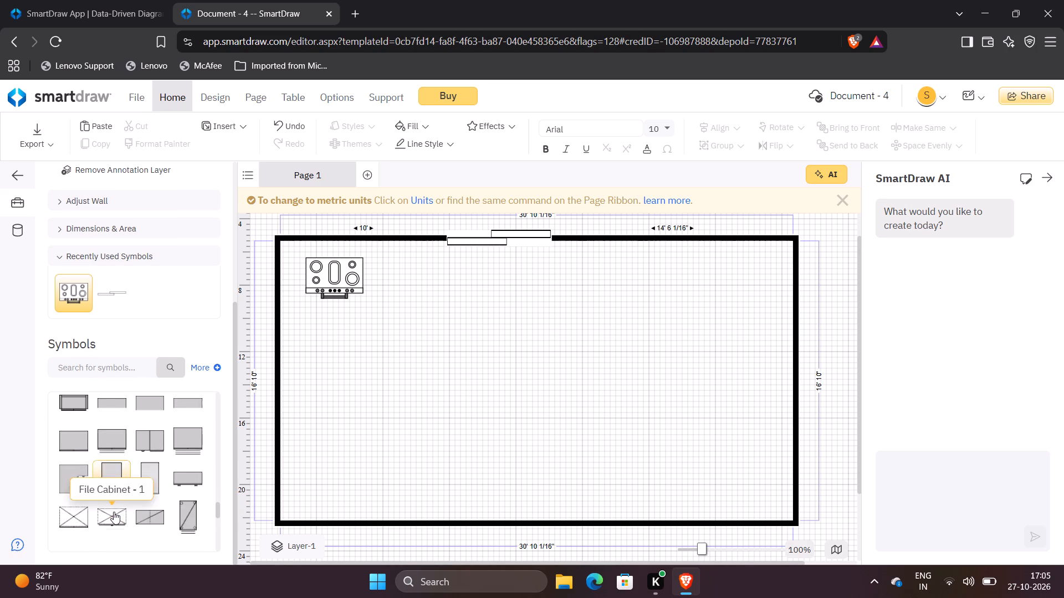
scroll(114, 512, down, 3)
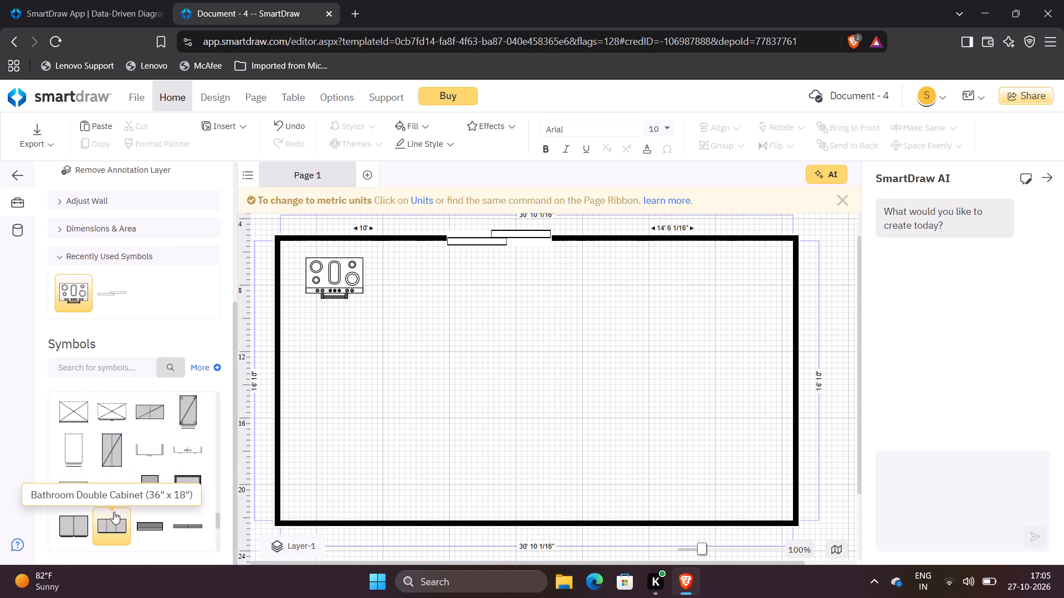
scroll(114, 512, down, 2)
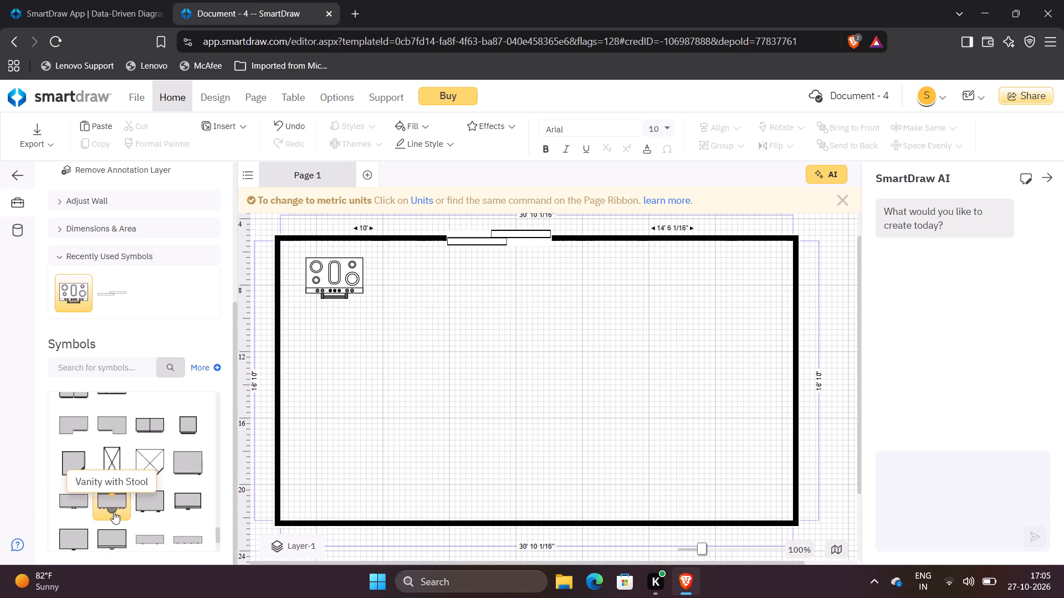
scroll(114, 512, down, 3)
scroll(114, 512, up, 1)
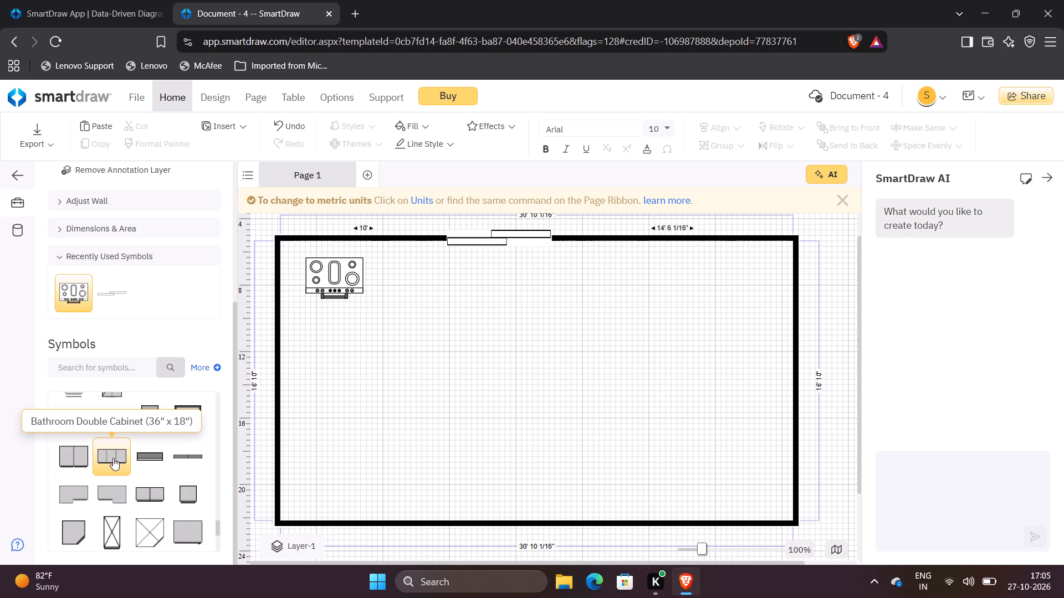
Place a Bathroom Double Cabinet (36" x 18") near the room's upper-right corner, at about 28' 4" left and 6' top.
click(113, 458)
double_click(113, 458)
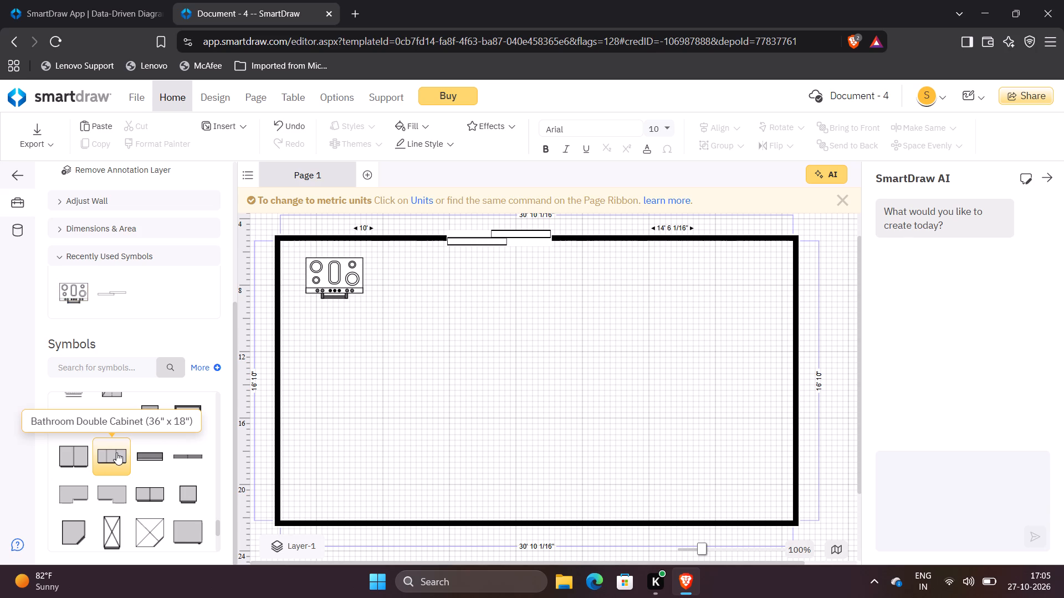
double_click(116, 452)
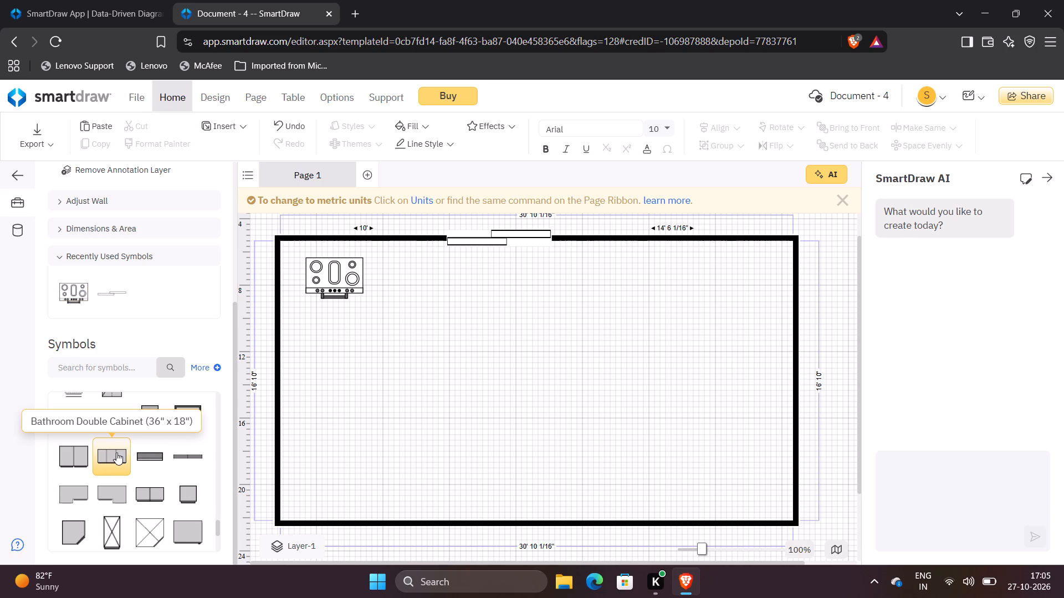
double_click(116, 452)
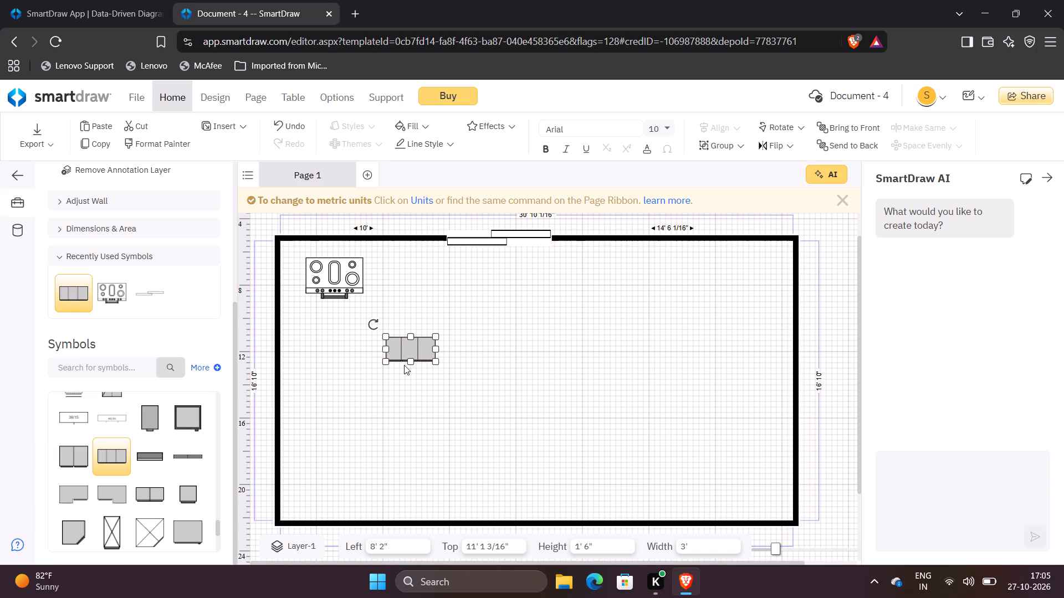
drag(420, 347, 505, 316)
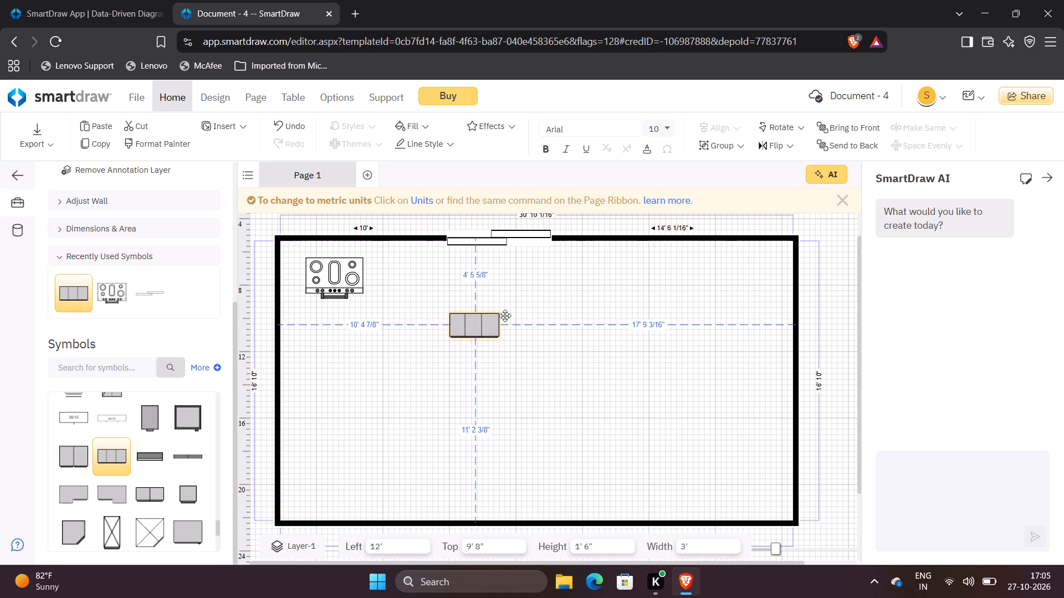
drag(505, 316, 764, 262)
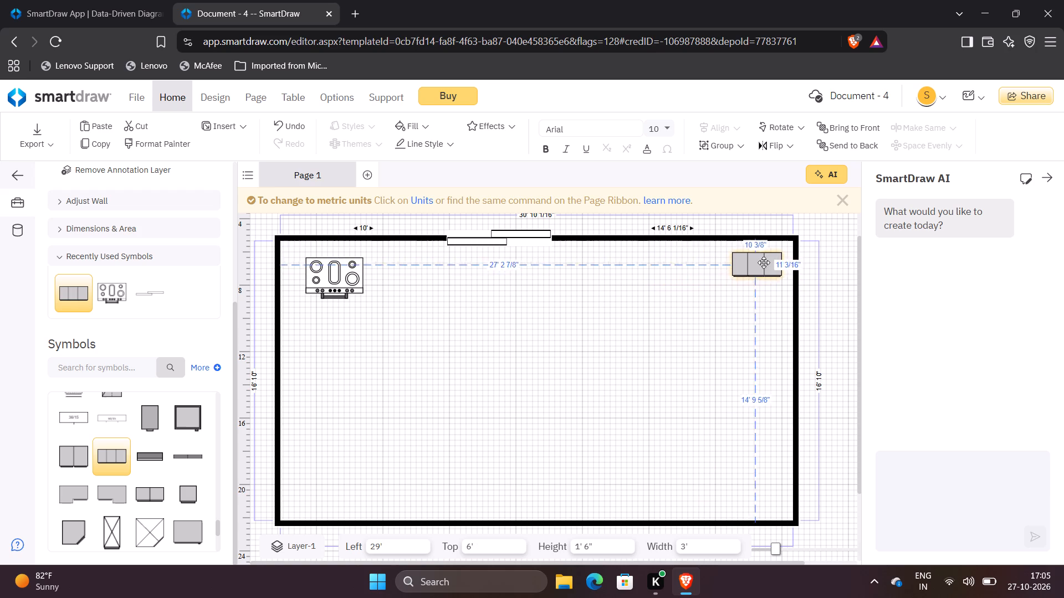
drag(764, 262, 755, 261)
Stretch the double cabinet's front edge further into the room, keeping its 3' width, and deselect it.
drag(769, 274, 769, 283)
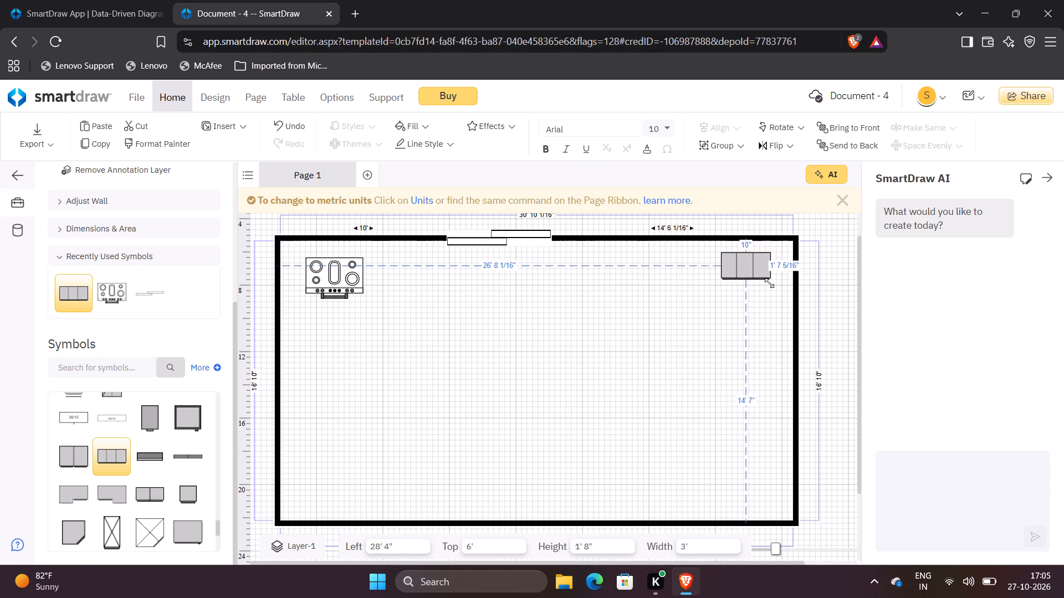
drag(769, 283, 770, 293)
click(628, 293)
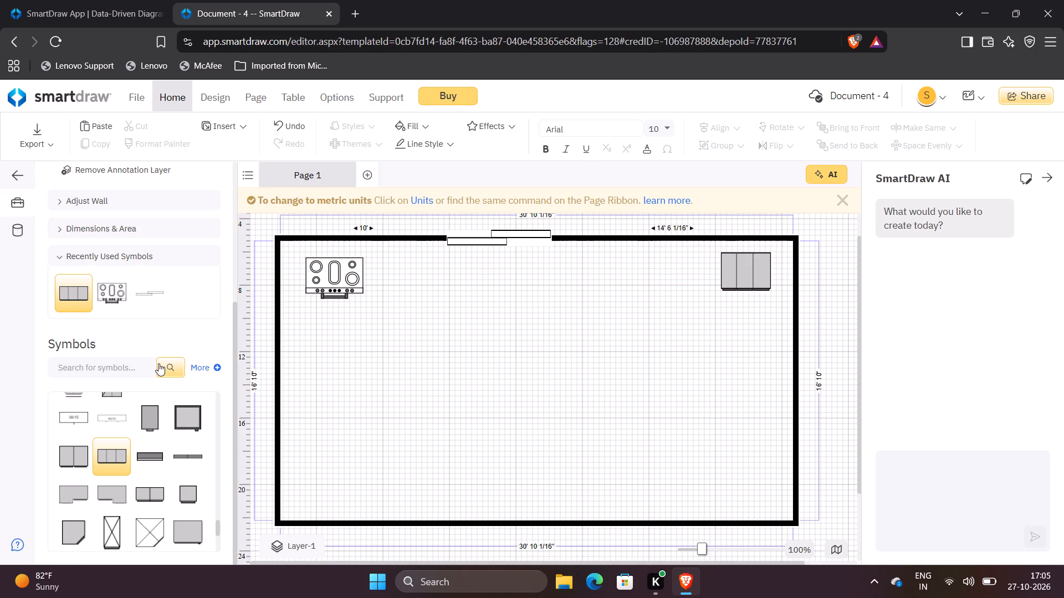
Expand the Sinks symbol library and examine the available sinks, basins and faucets.
scroll(176, 469, down, 2)
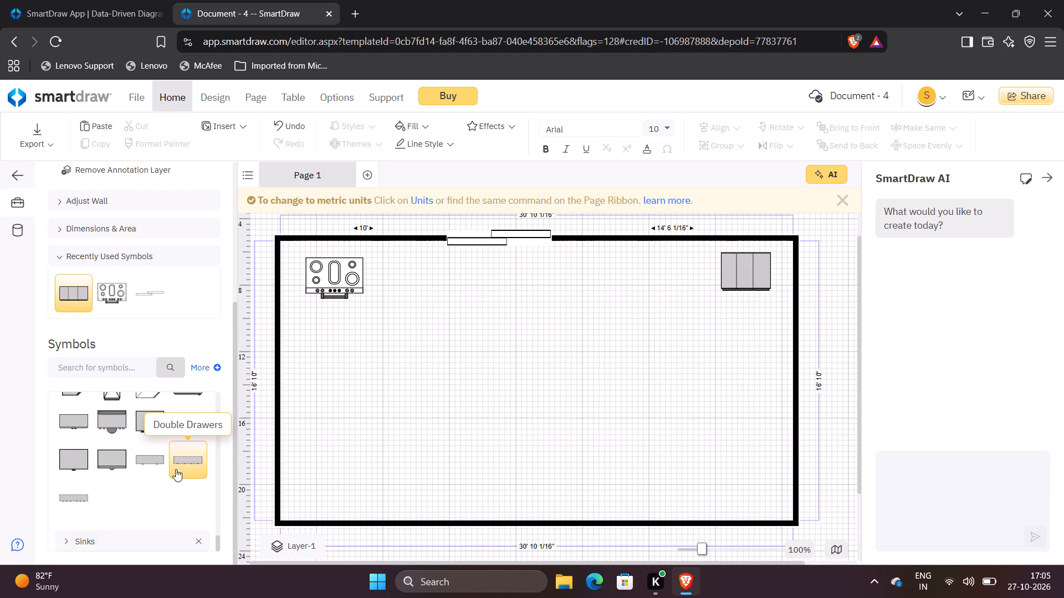
scroll(176, 469, down, 1)
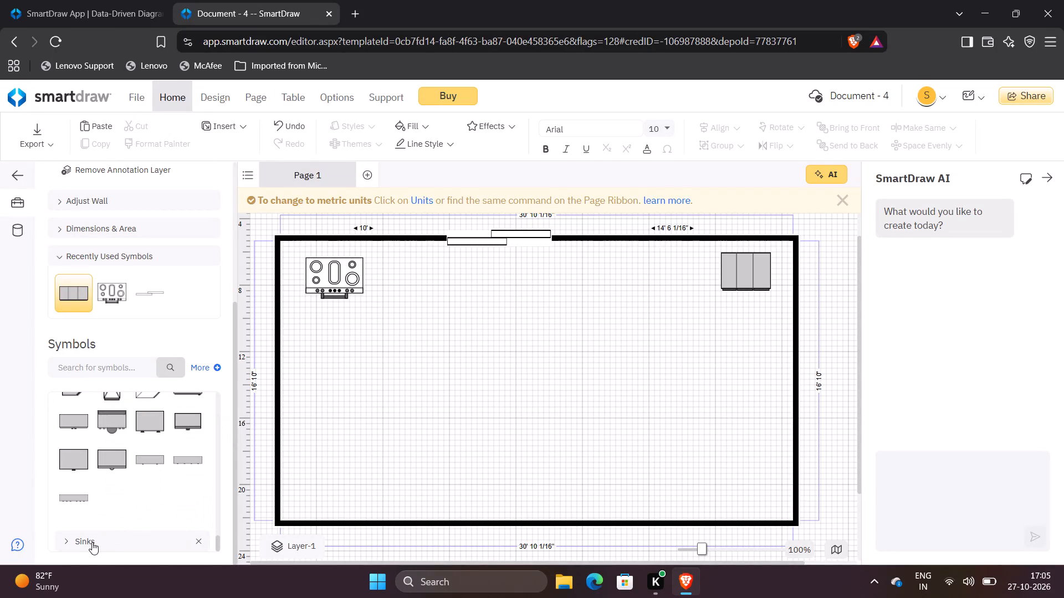
click(85, 543)
scroll(110, 521, down, 1)
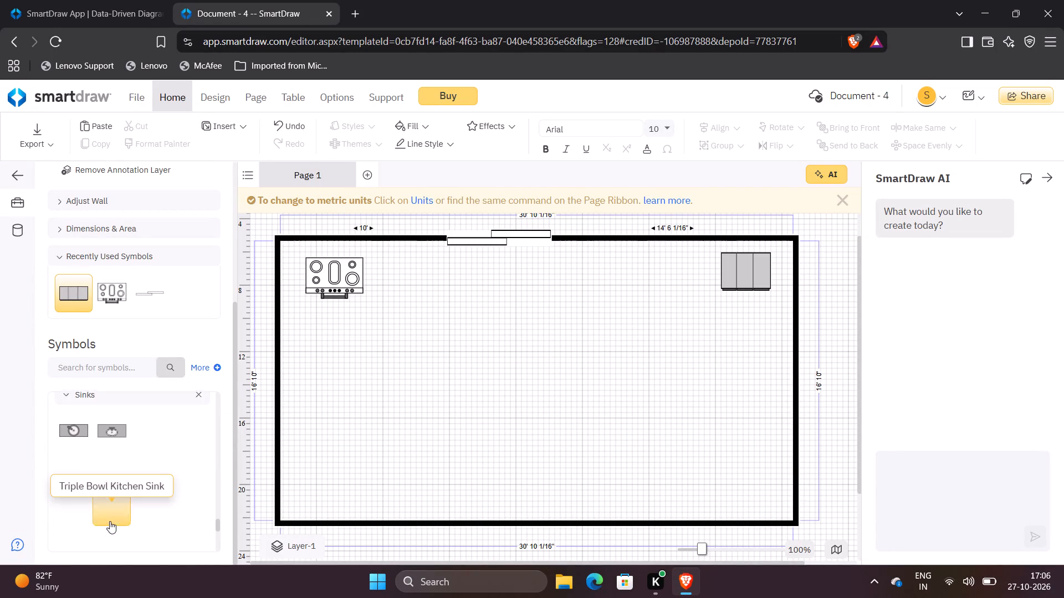
scroll(110, 521, down, 1)
scroll(172, 448, down, 1)
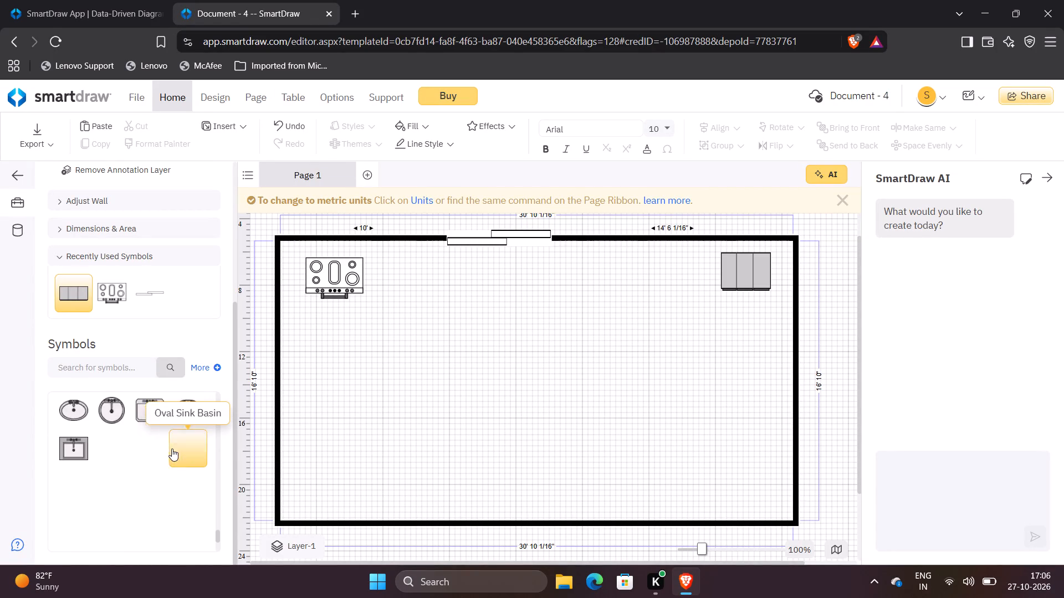
scroll(172, 448, down, 2)
scroll(172, 448, up, 1)
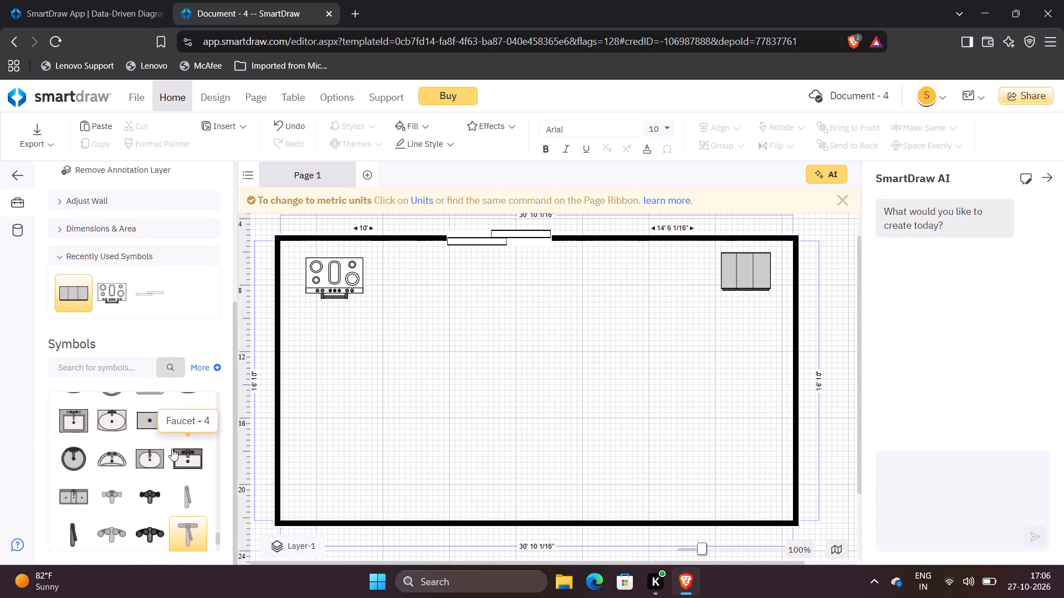
scroll(172, 448, up, 3)
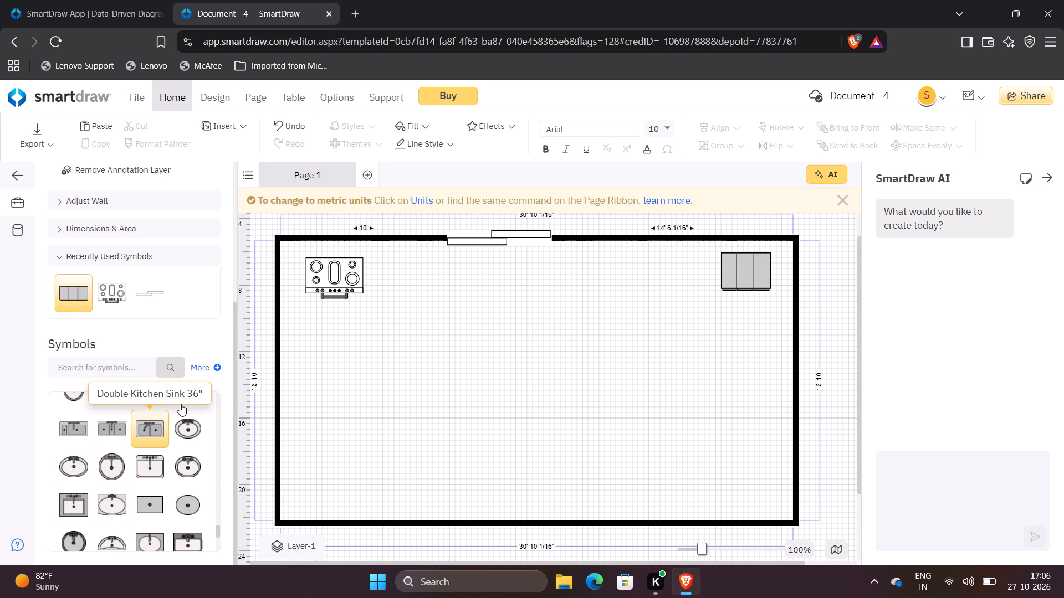
Place a Kitchen Sink 30" on top of the double cabinet, at 28' 6" left and 6' 4" top, and deselect it.
click(182, 403)
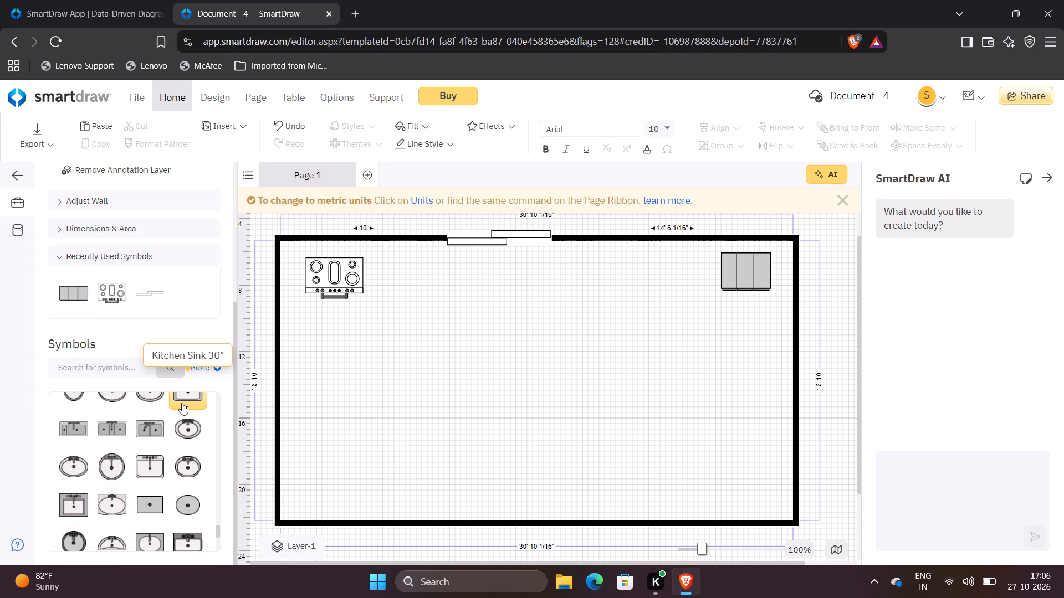
double_click(182, 403)
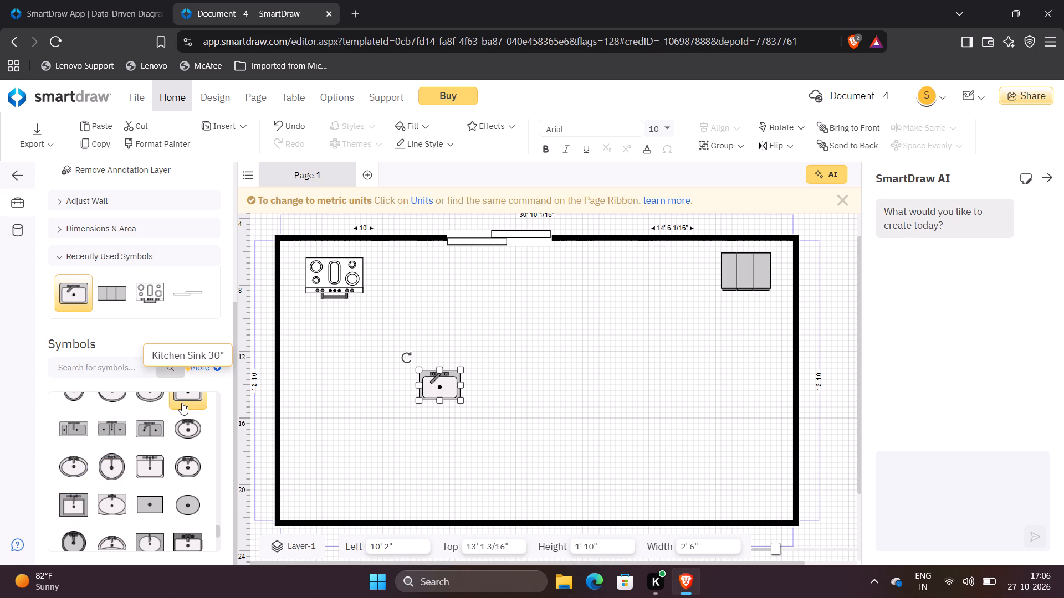
click(441, 391)
drag(441, 391, 652, 282)
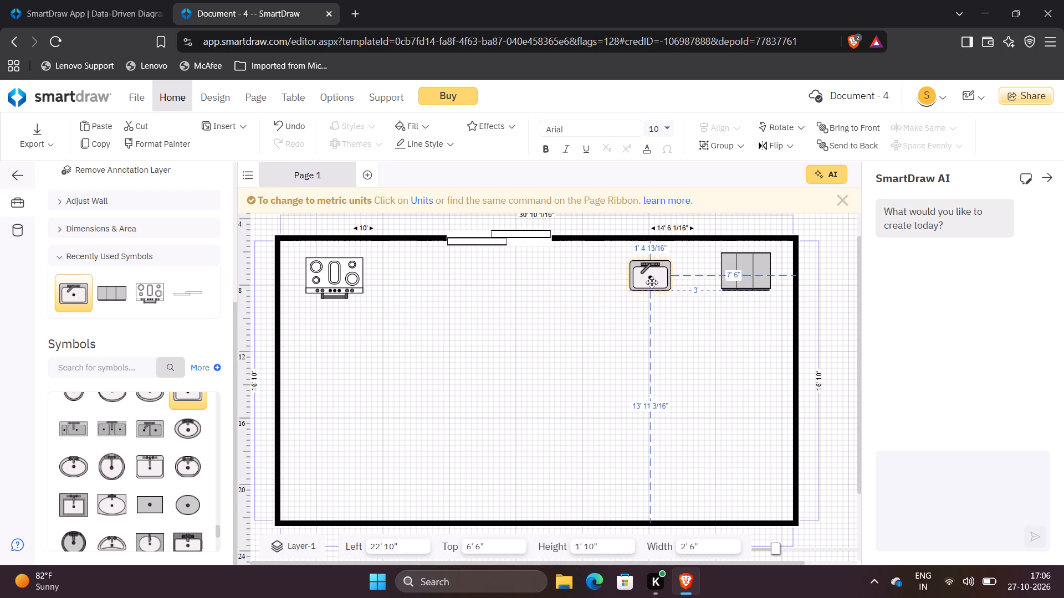
drag(652, 282, 741, 266)
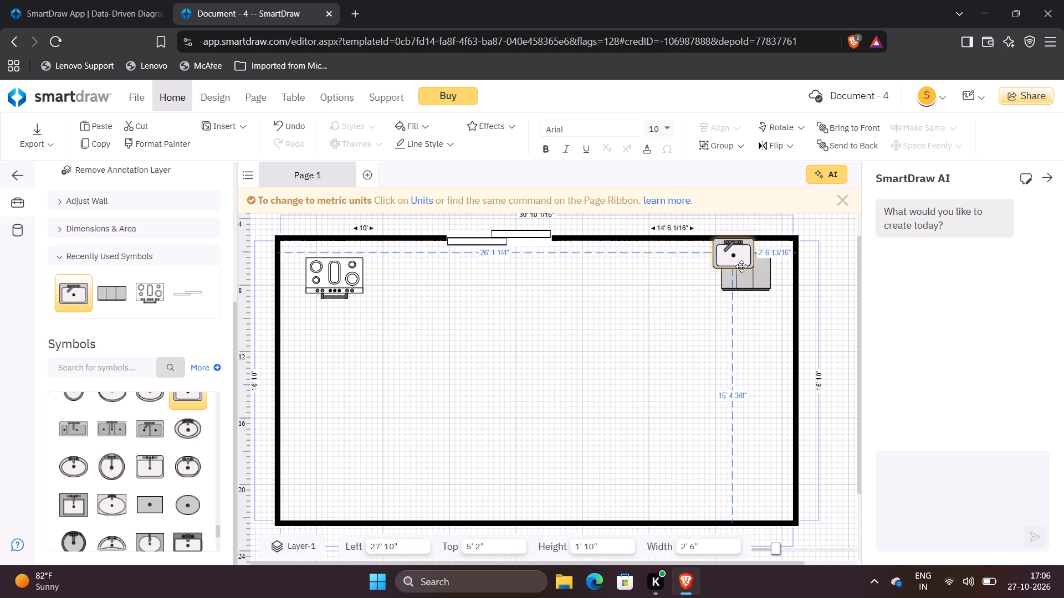
drag(741, 266, 750, 279)
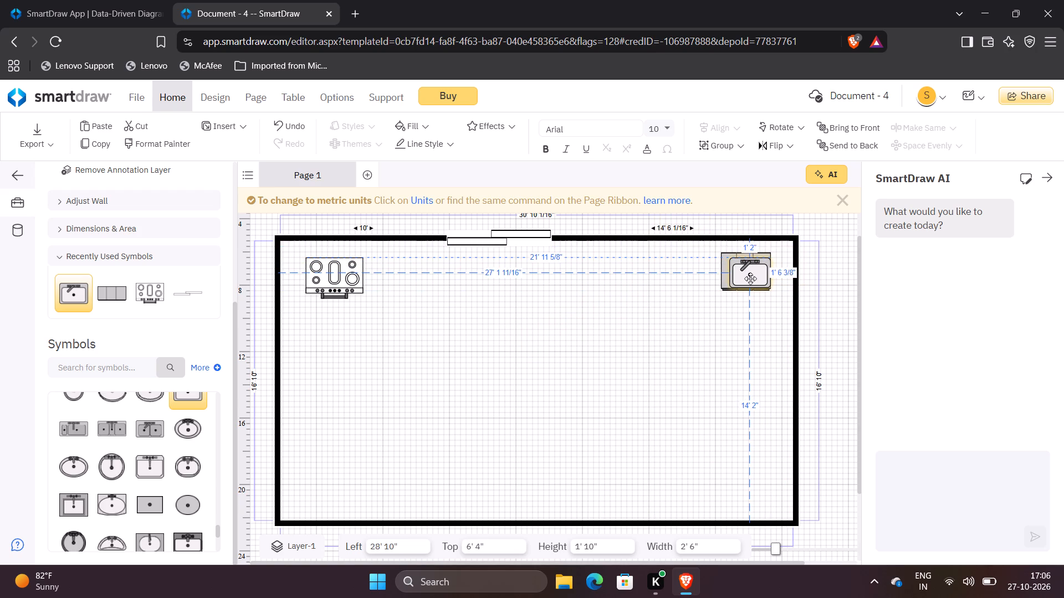
drag(750, 279, 750, 275)
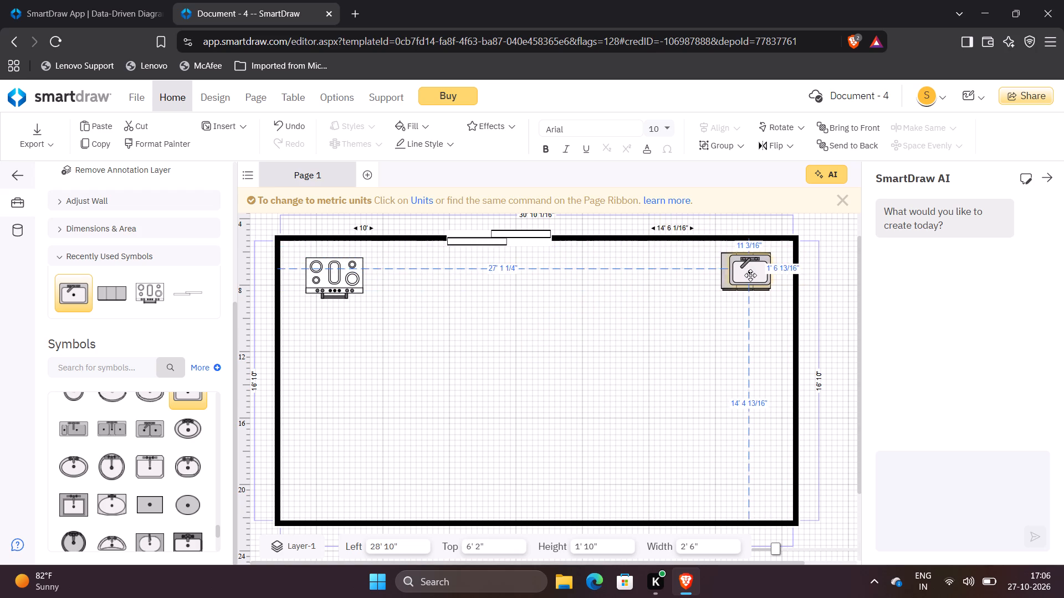
drag(750, 275, 746, 277)
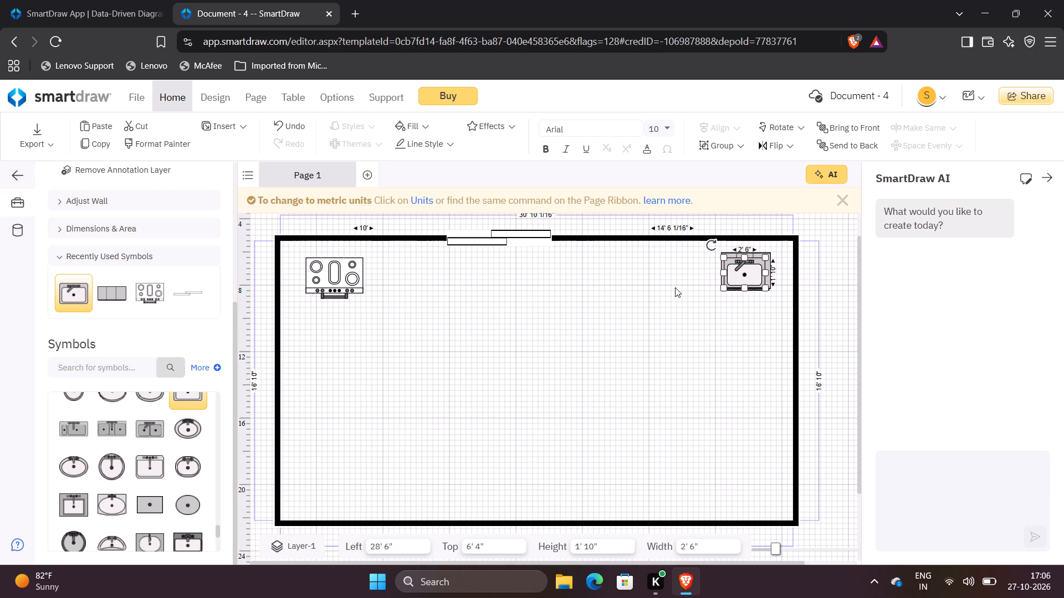
click(674, 287)
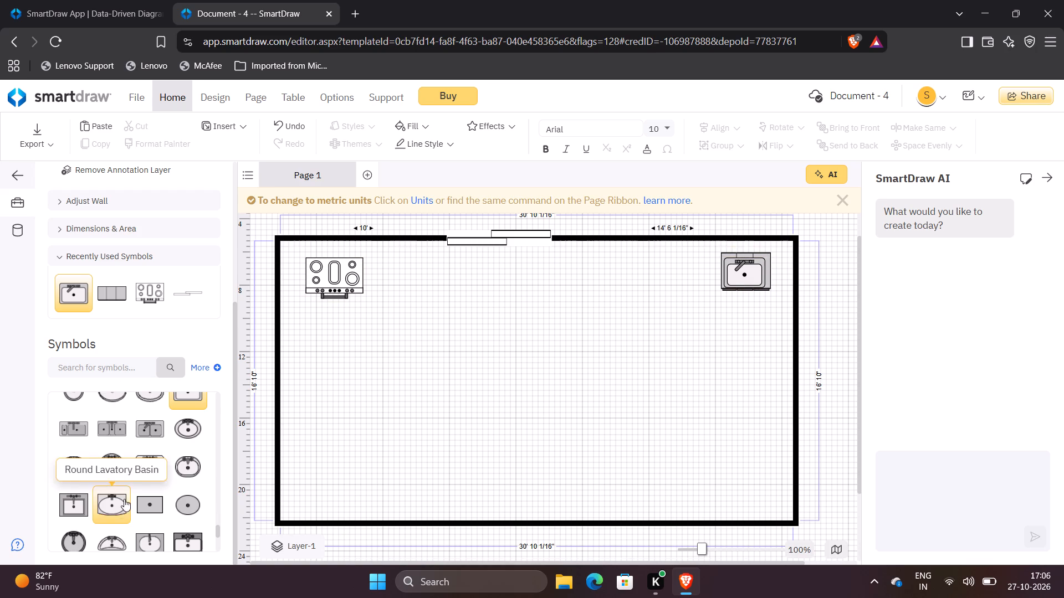
Place a Triple Bowl Kitchen Sink along the upper wall between the door and the cabinet, at 19' 4" left and 6' 2" top.
scroll(144, 488, down, 3)
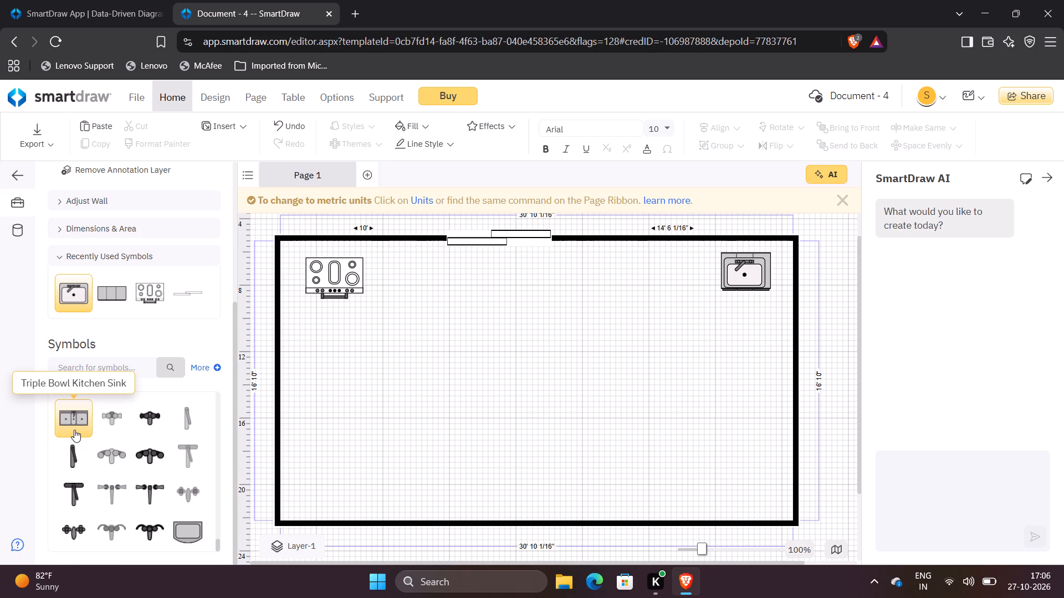
click(74, 430)
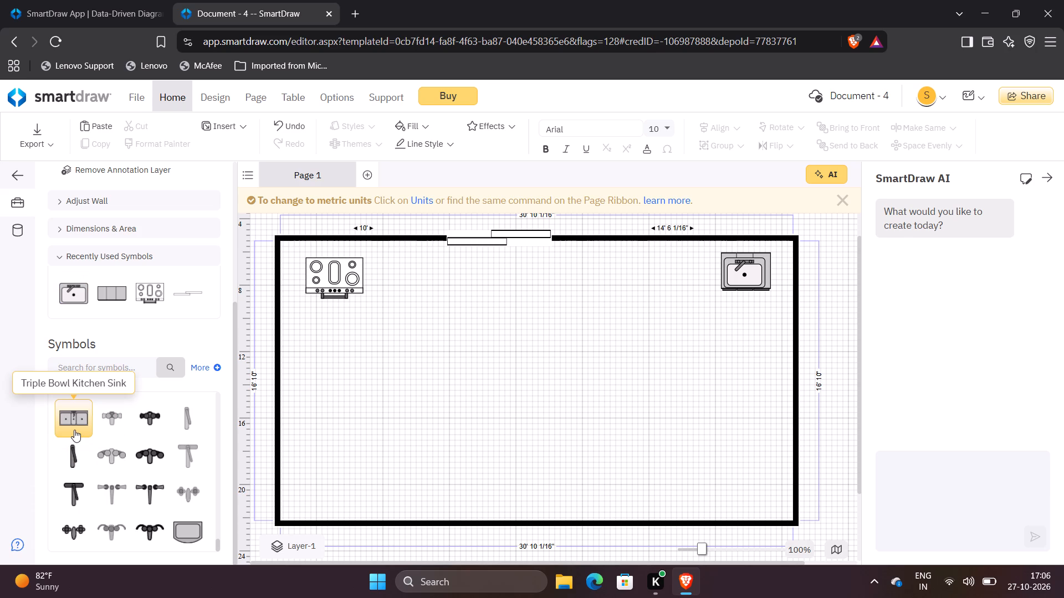
double_click(74, 430)
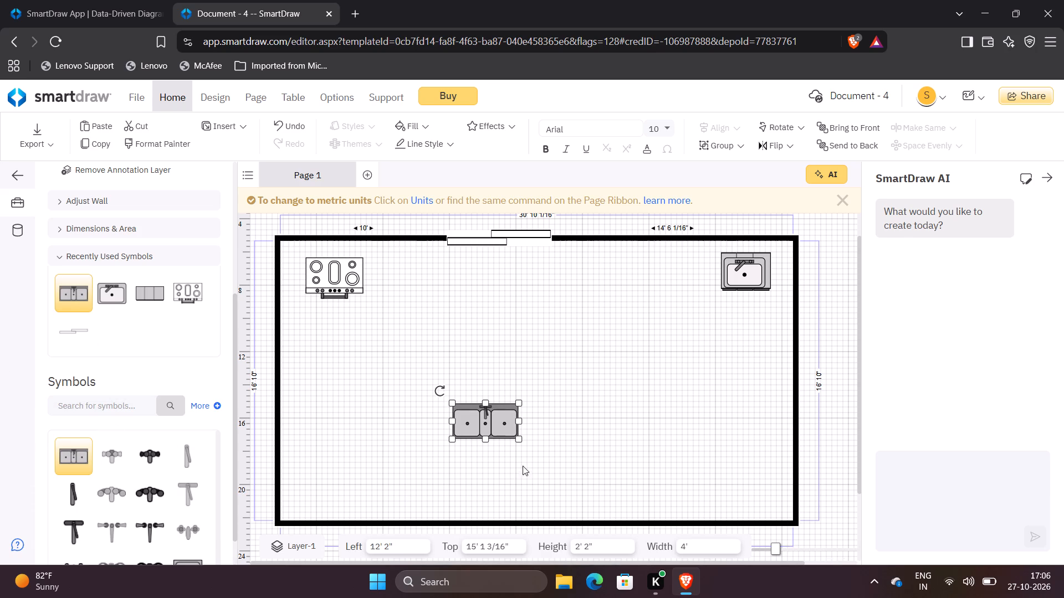
drag(498, 427, 420, 388)
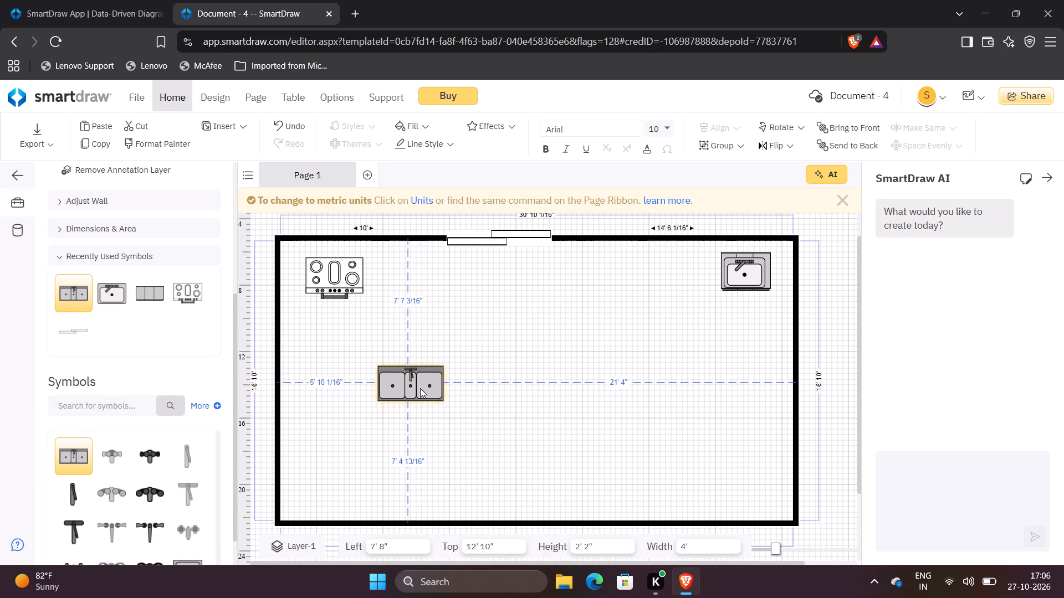
drag(391, 383, 334, 343)
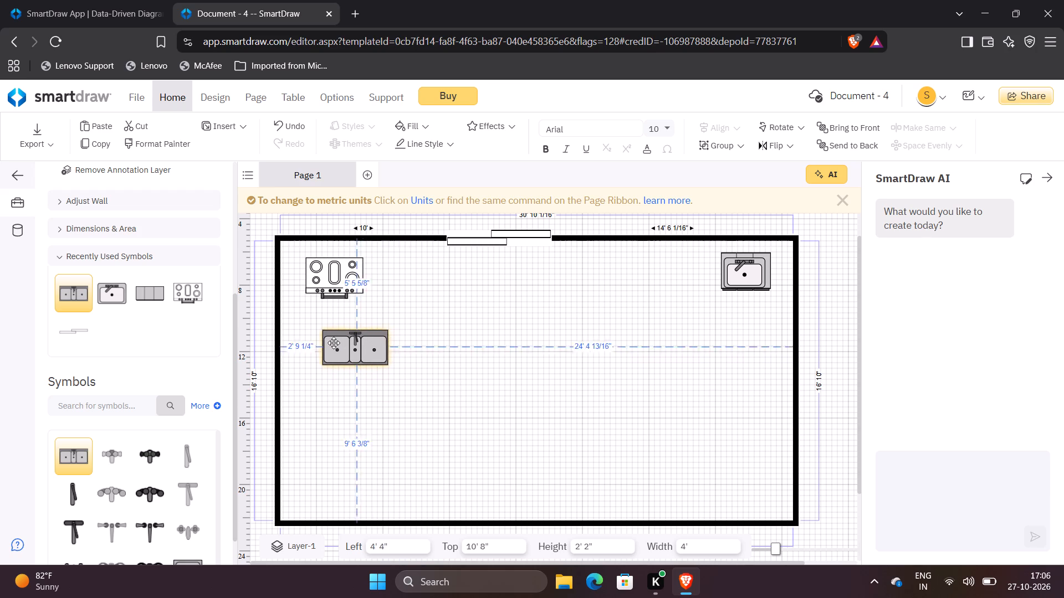
drag(334, 343, 482, 311)
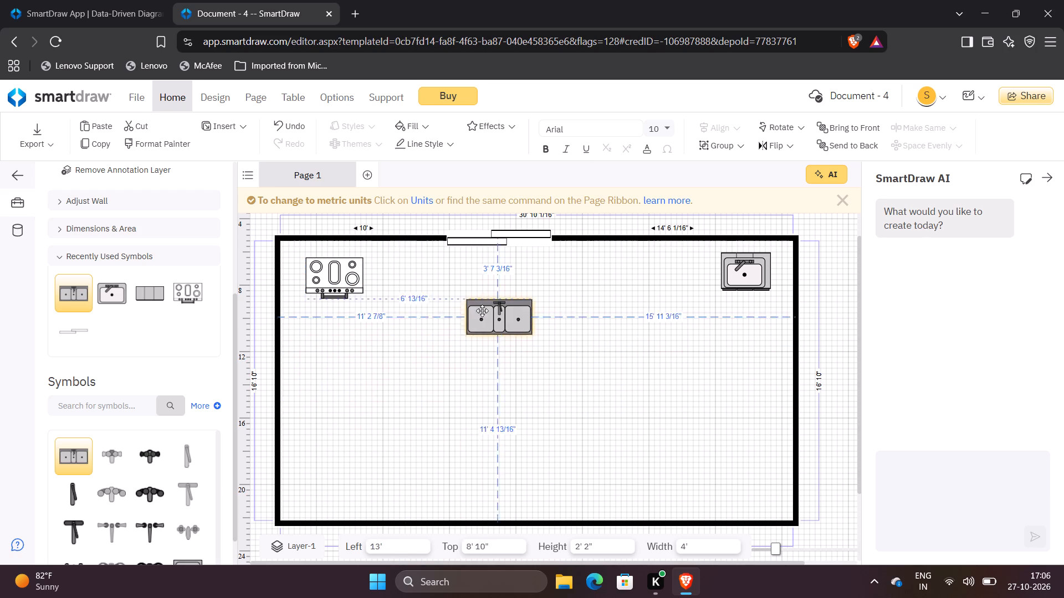
drag(482, 311, 581, 274)
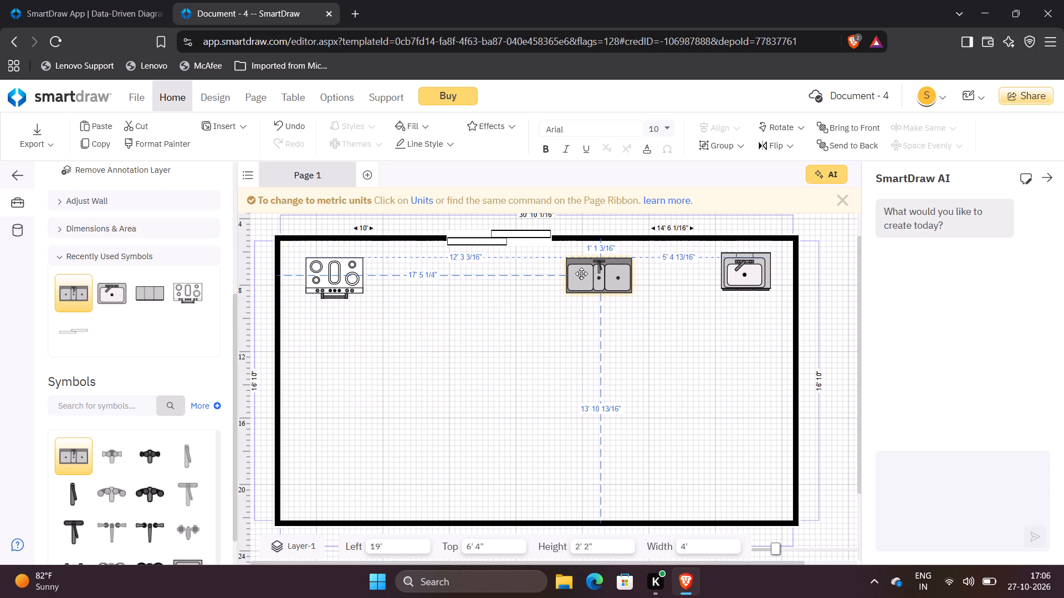
drag(581, 274, 583, 272)
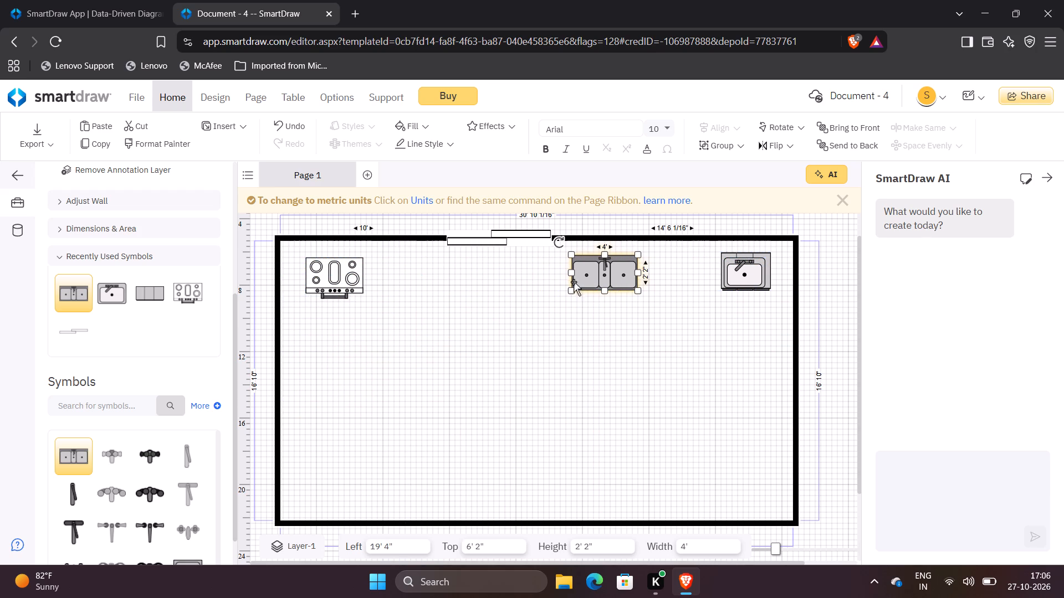
Shrink the triple bowl sink from its lower-left corner to about 1' 6" high and slightly narrower, and deselect it.
drag(569, 288, 574, 278)
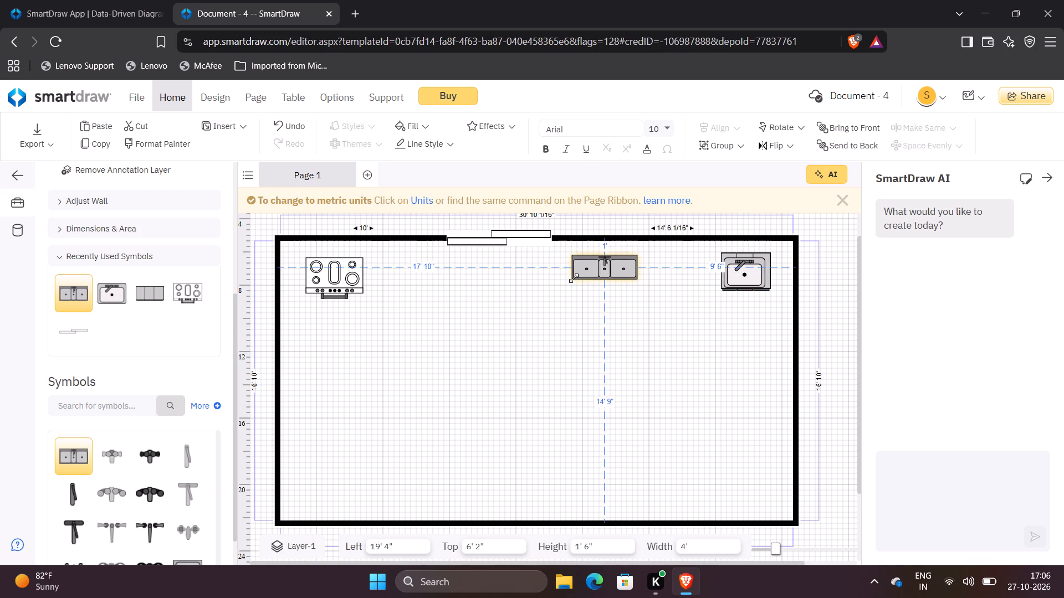
drag(574, 278, 575, 281)
click(541, 288)
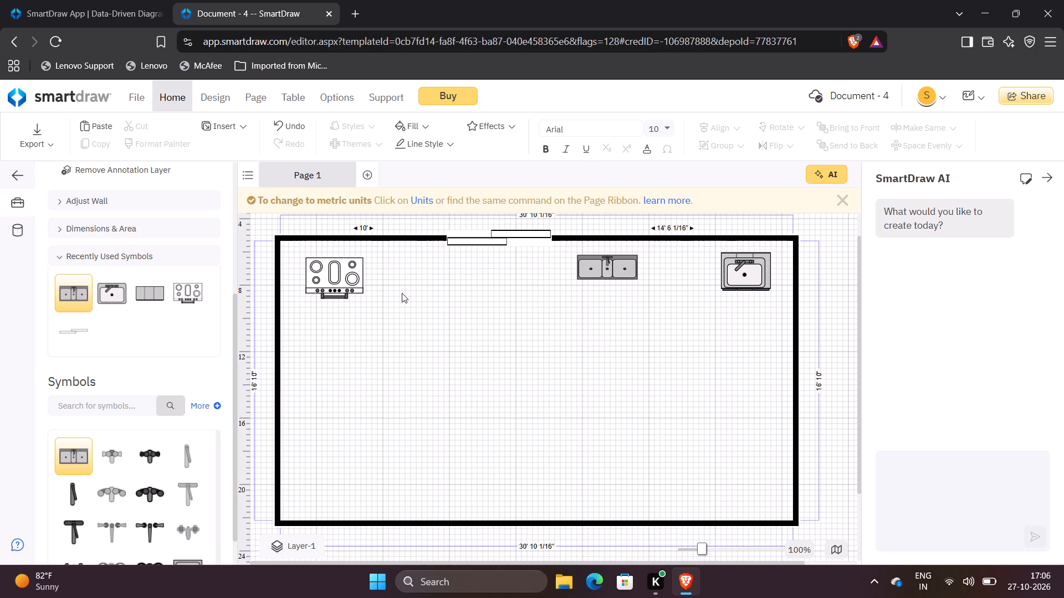
Examine the symbol library from the sinks back through cabinets and appliances to Doors & Windows.
scroll(103, 527, up, 2)
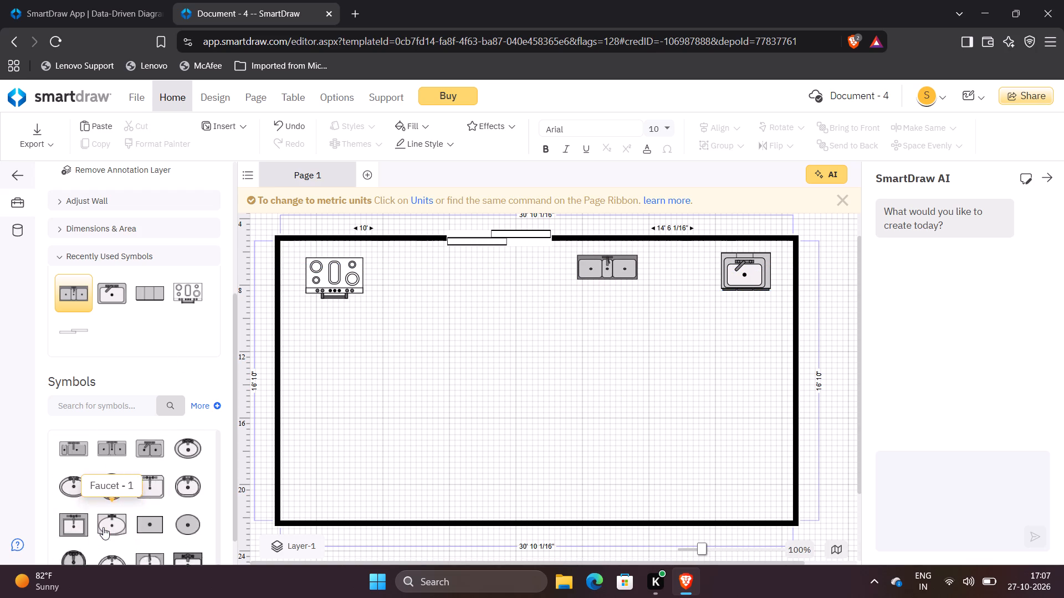
scroll(103, 527, up, 3)
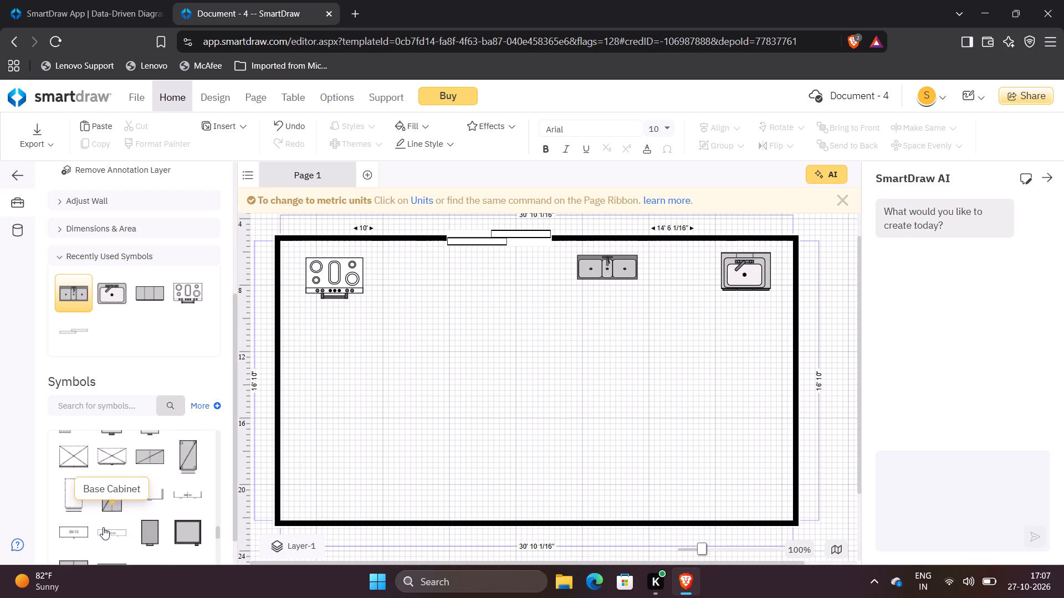
scroll(103, 527, up, 3)
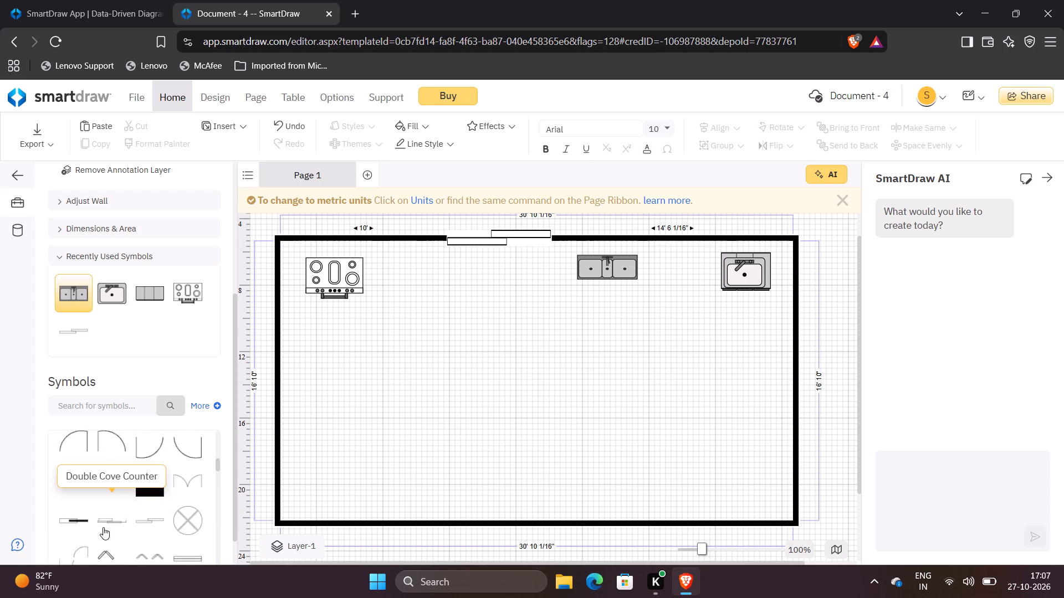
scroll(103, 527, down, 3)
scroll(103, 527, up, 1)
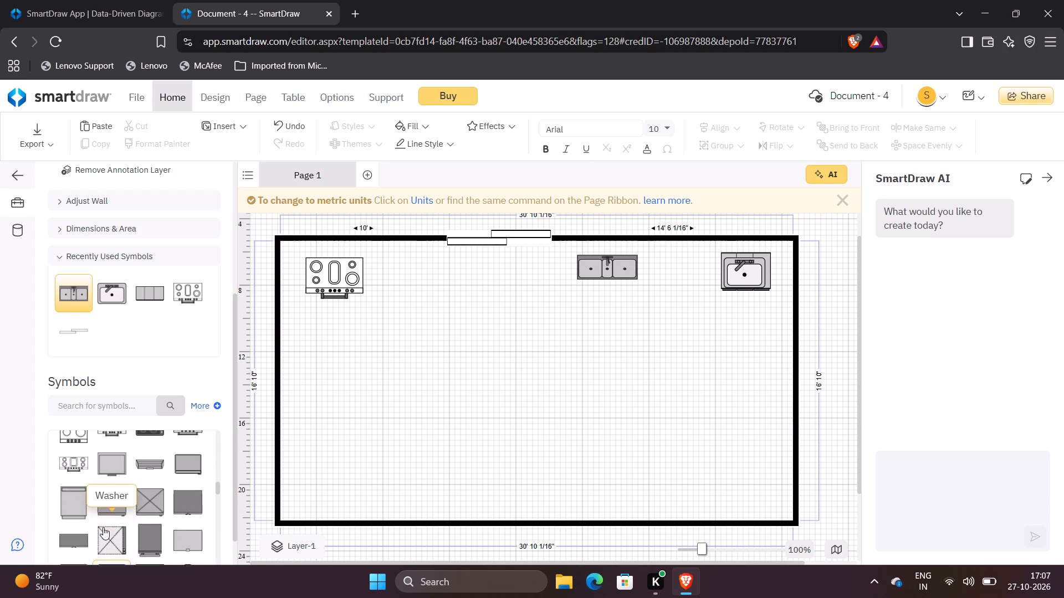
scroll(103, 527, up, 3)
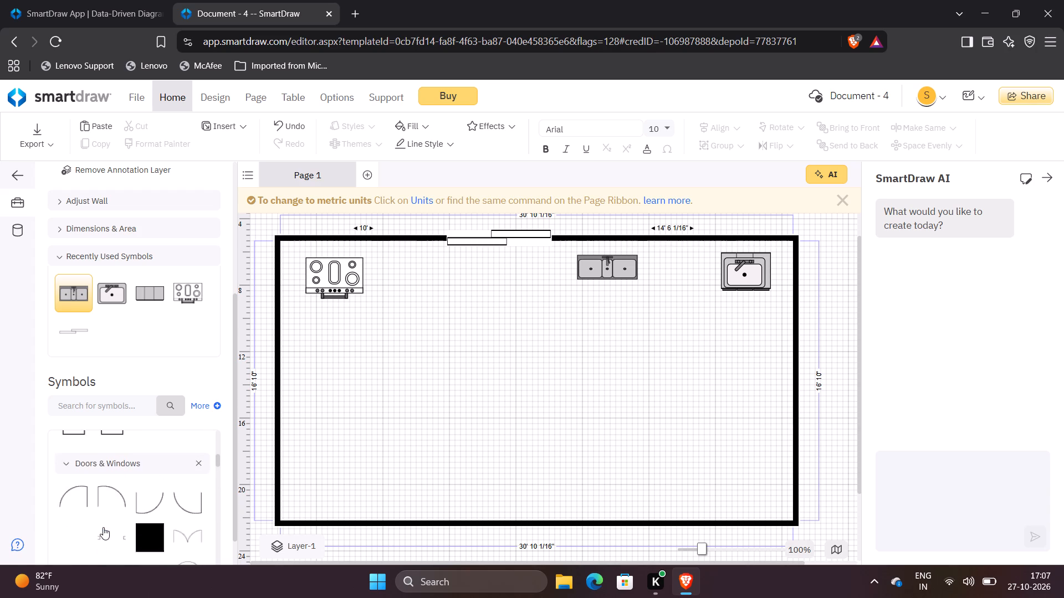
Place a Door (28") in the upper wall between the triple bowl sink and the kitchen sink, at 290" left.
scroll(103, 527, down, 2)
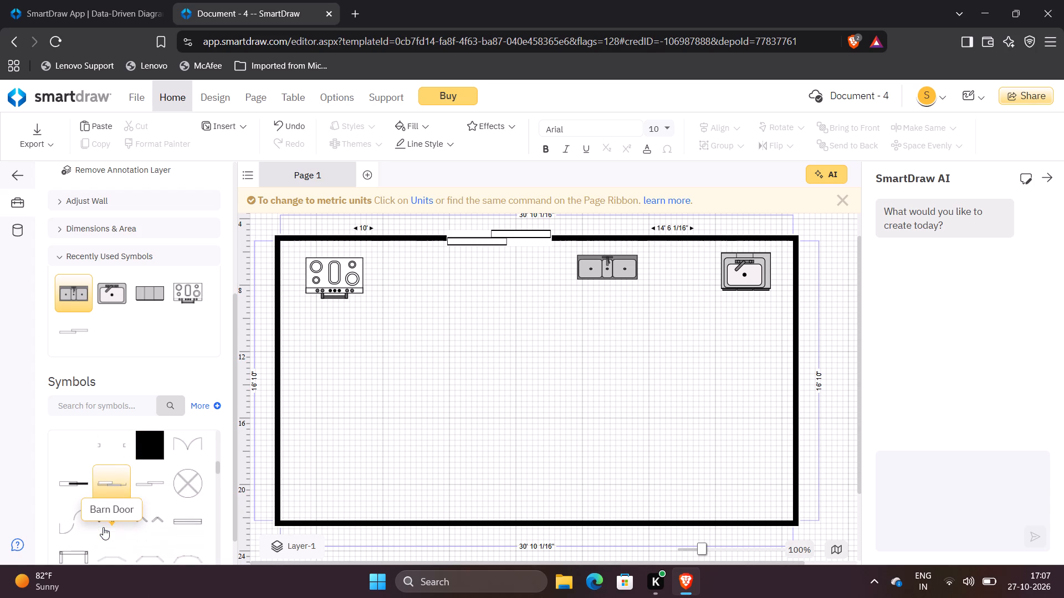
scroll(103, 527, down, 1)
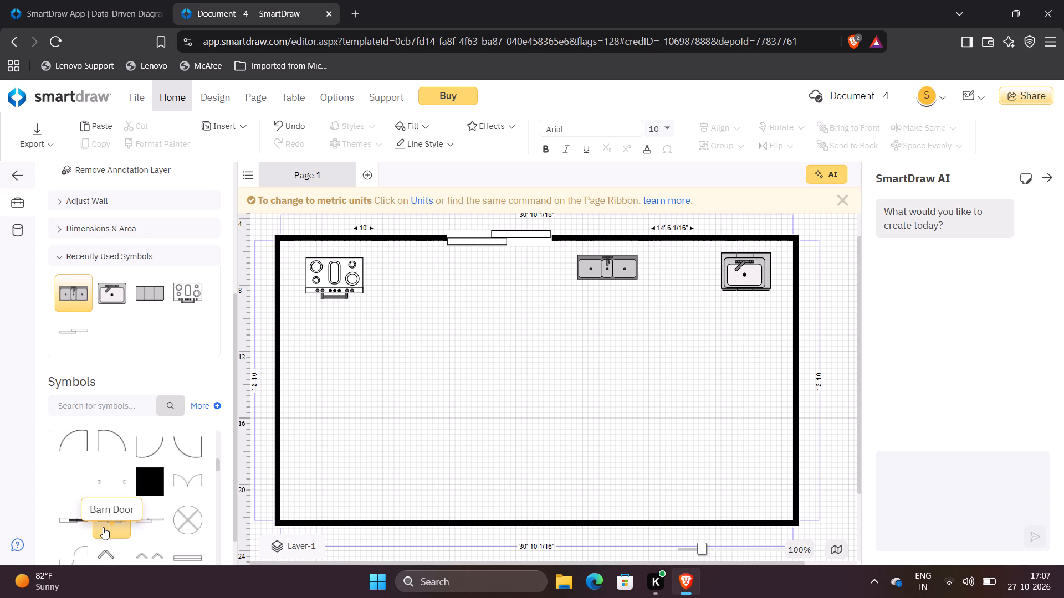
scroll(103, 527, down, 1)
scroll(103, 527, up, 1)
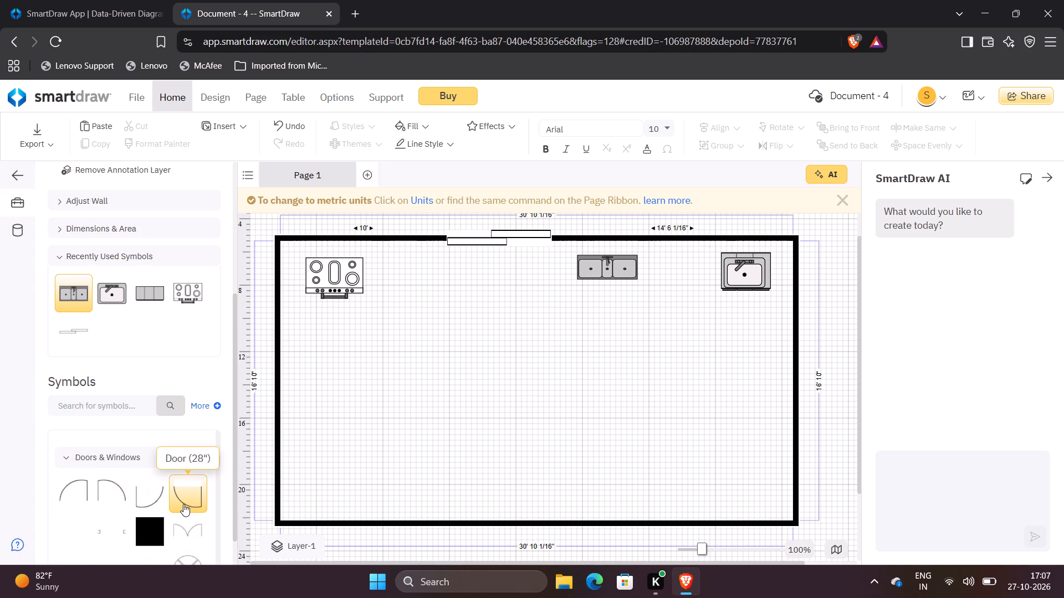
click(183, 504)
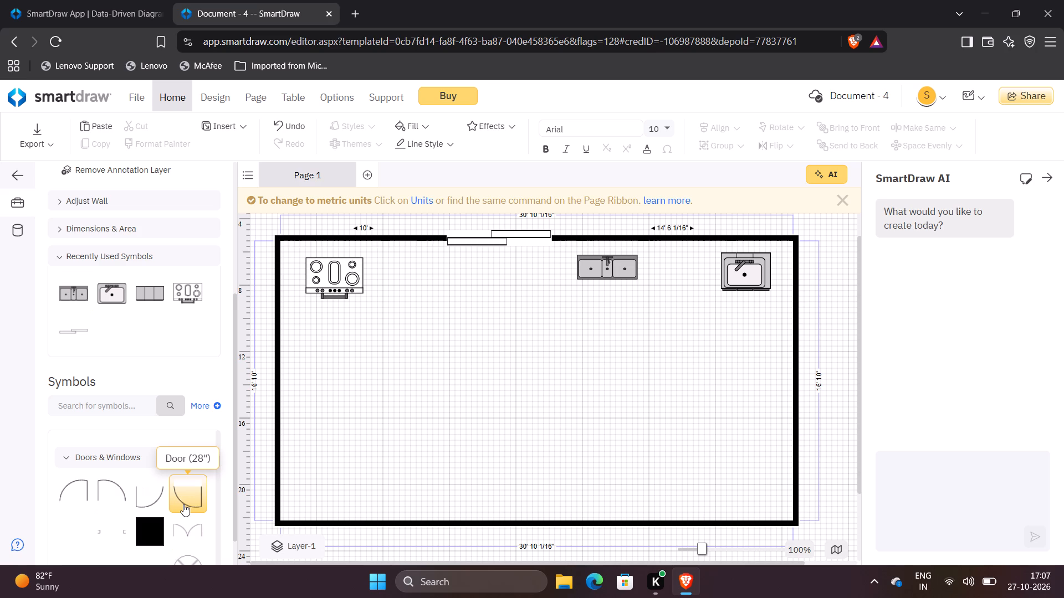
double_click(183, 504)
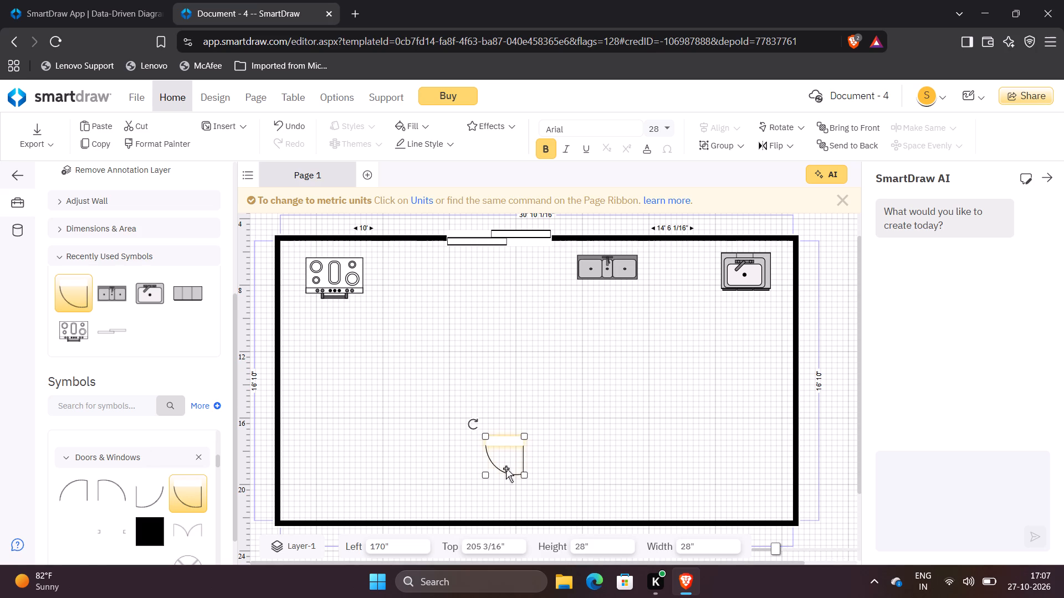
drag(506, 468, 342, 421)
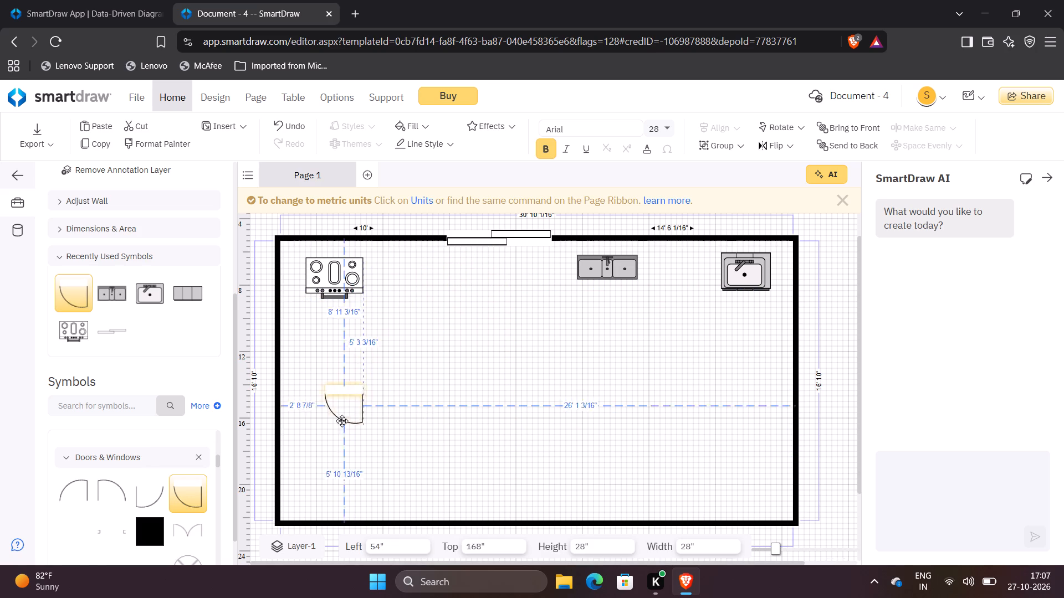
drag(342, 421, 678, 287)
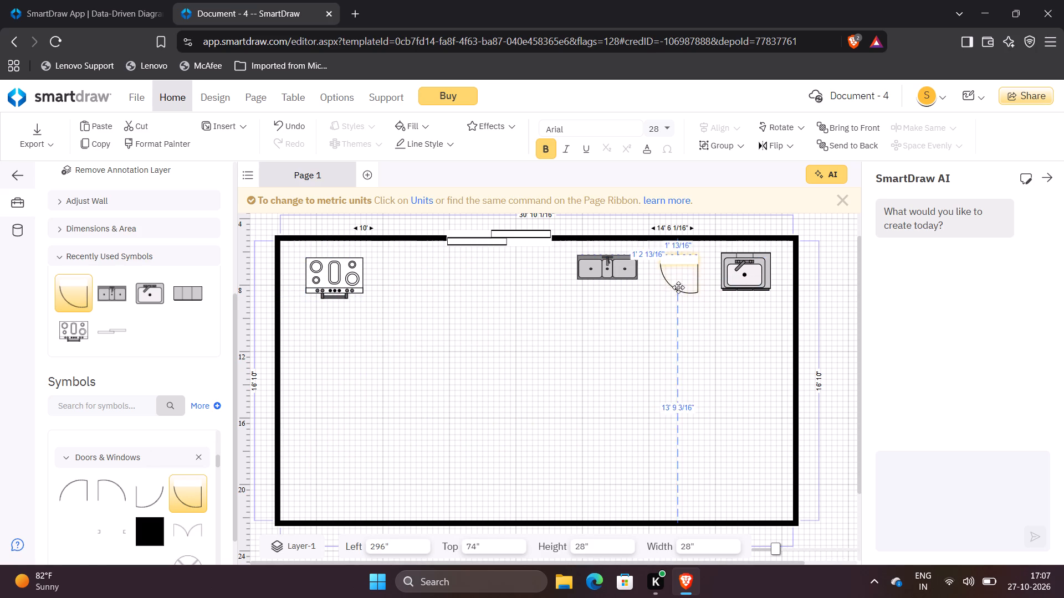
drag(678, 287, 674, 261)
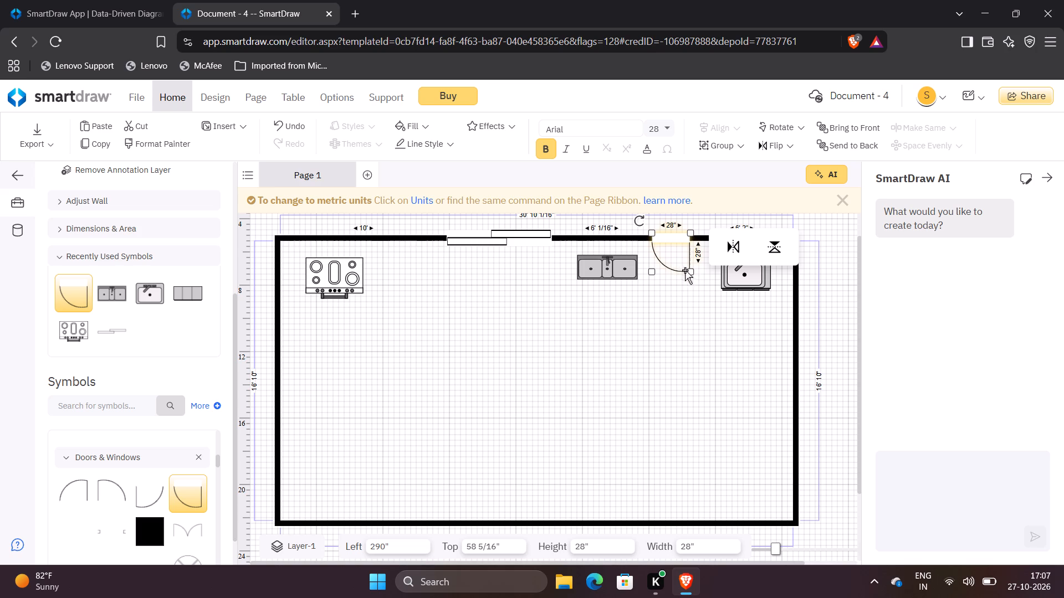
Shrink the new door in the upper wall to about 22" by 22" and deselect it.
drag(690, 271, 682, 259)
click(621, 305)
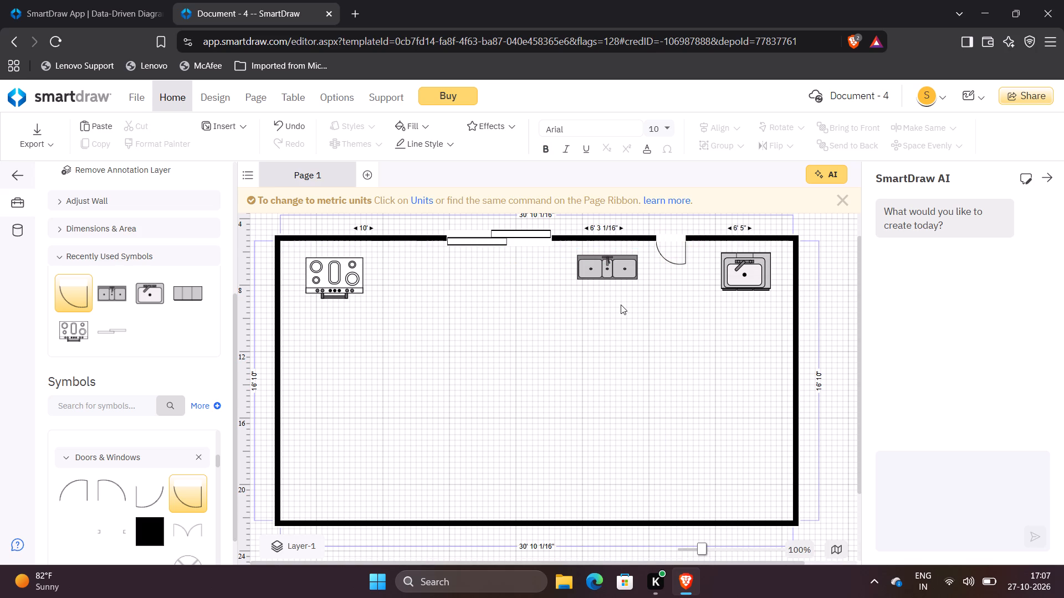
Collapse the recently used symbols, expand Dimensions & Area, and switch Show Dimensions off and back on.
scroll(130, 446, up, 2)
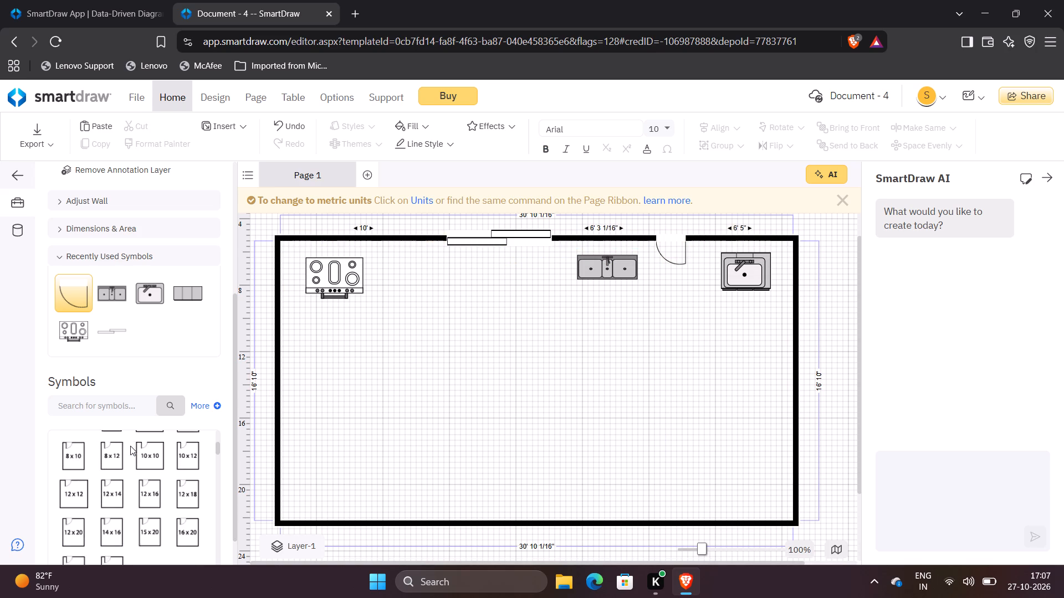
scroll(130, 446, up, 2)
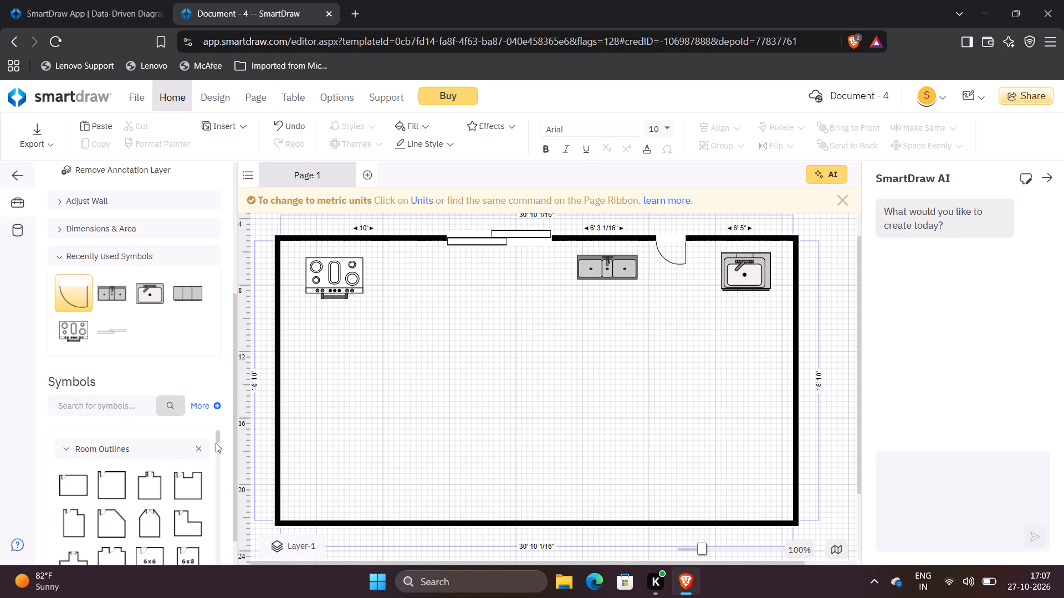
drag(217, 438, 219, 467)
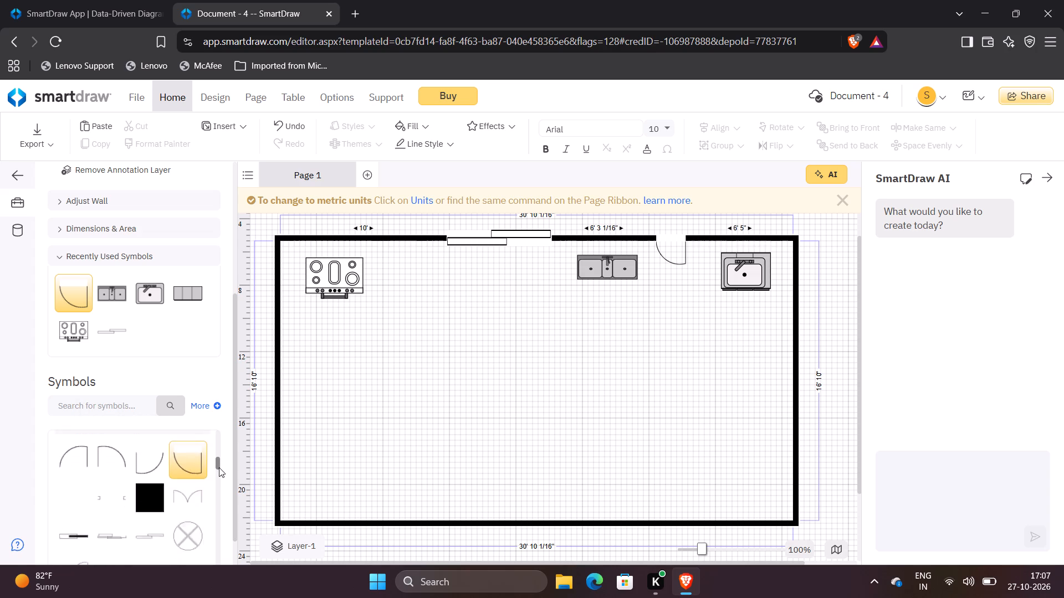
drag(219, 467, 219, 447)
scroll(182, 361, up, 2)
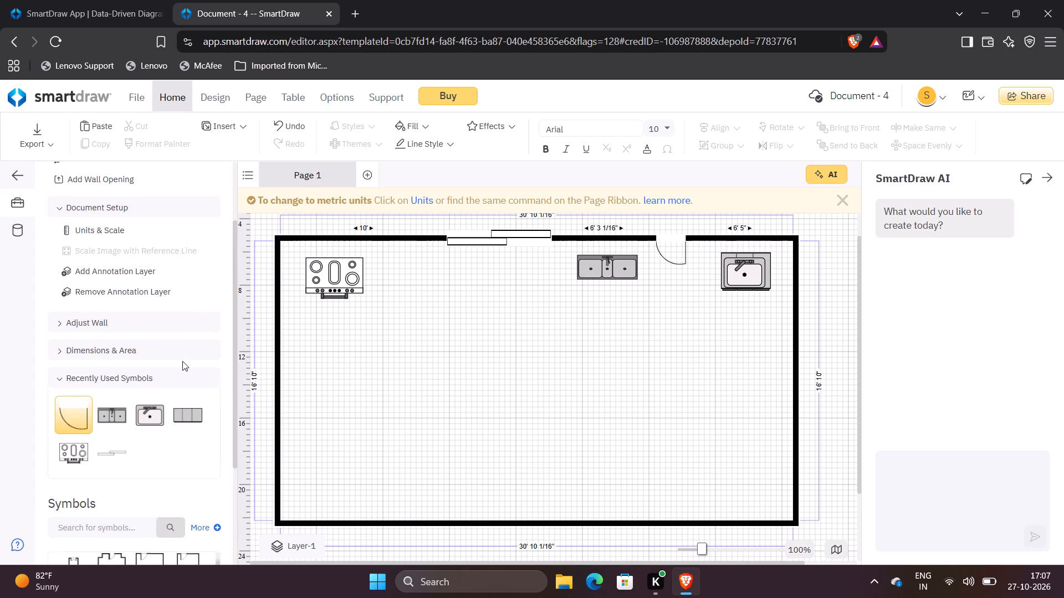
scroll(182, 361, up, 1)
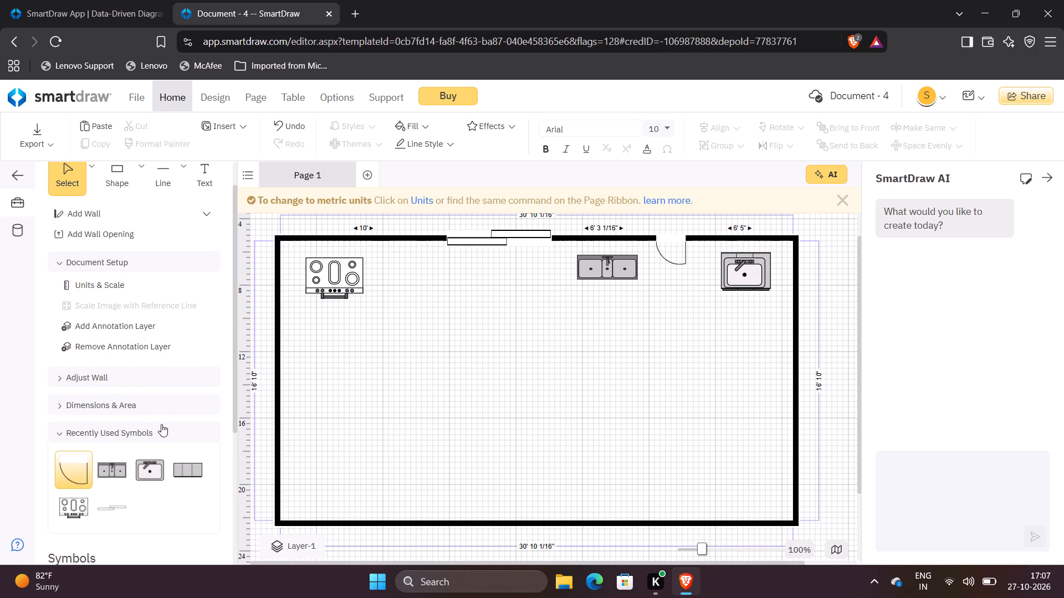
click(140, 434)
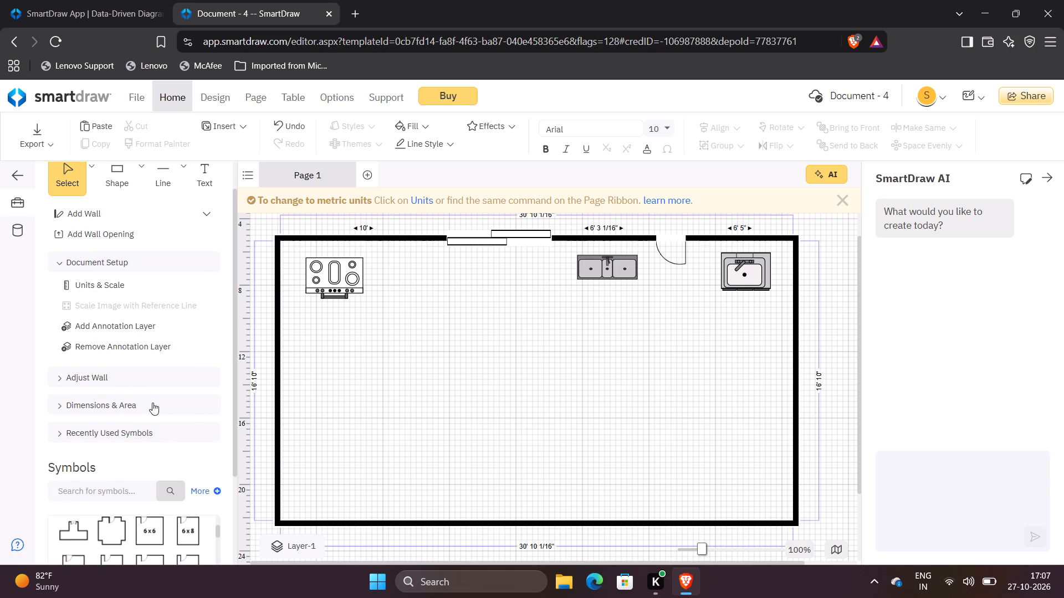
click(152, 403)
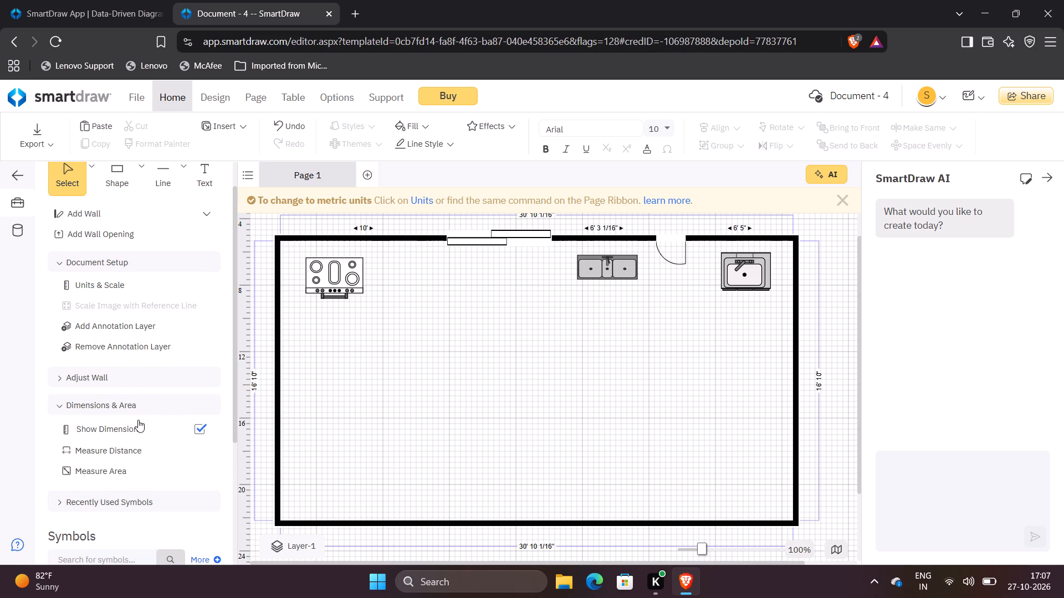
click(132, 427)
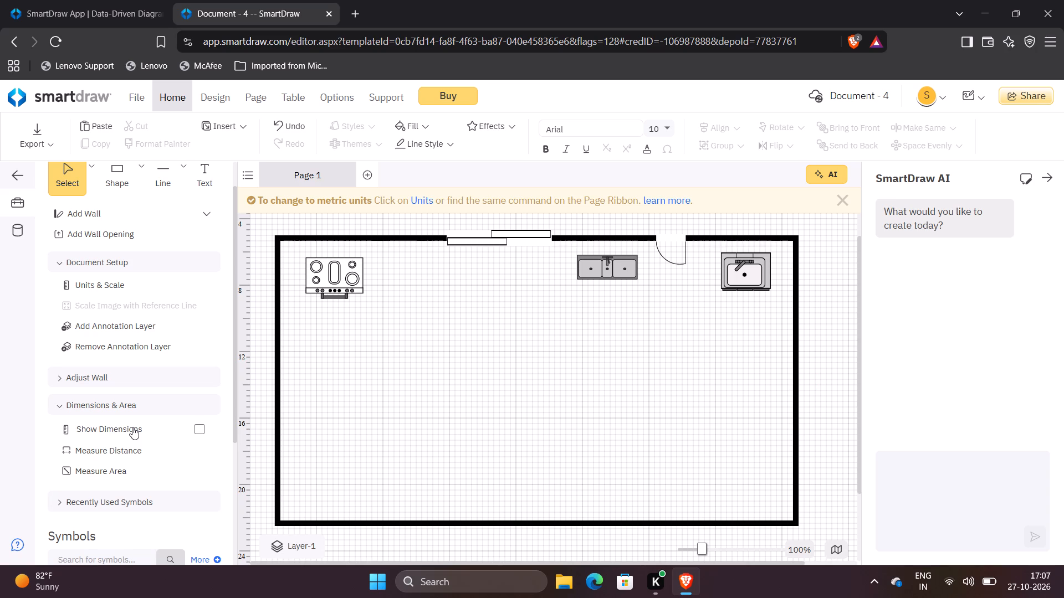
click(132, 427)
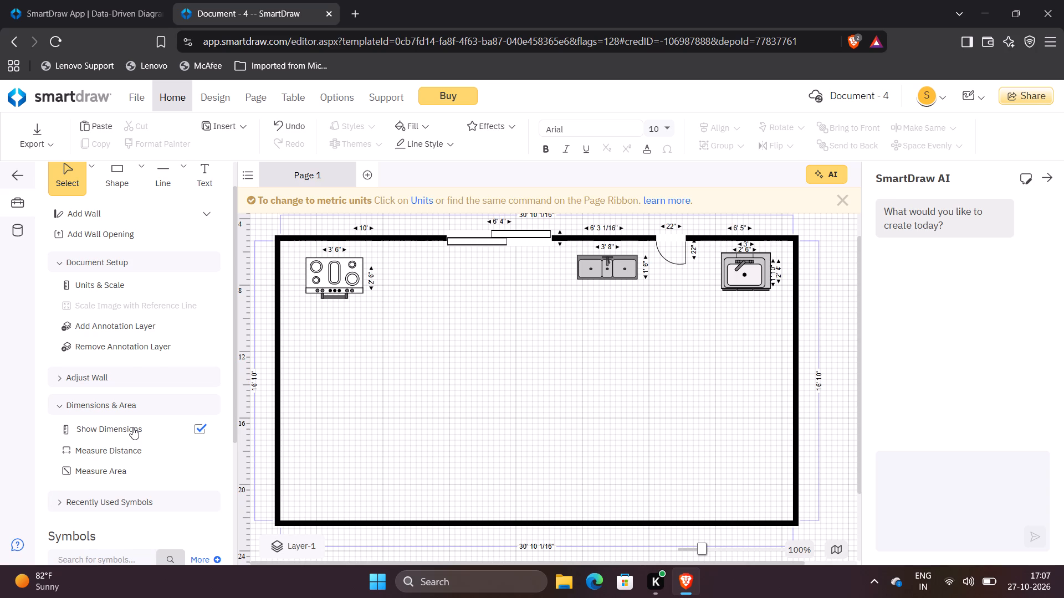
Add two Side-by-Side Refrigerator - 26 cubic feet symbols from the Appliances library to the plan.
scroll(149, 365, down, 5)
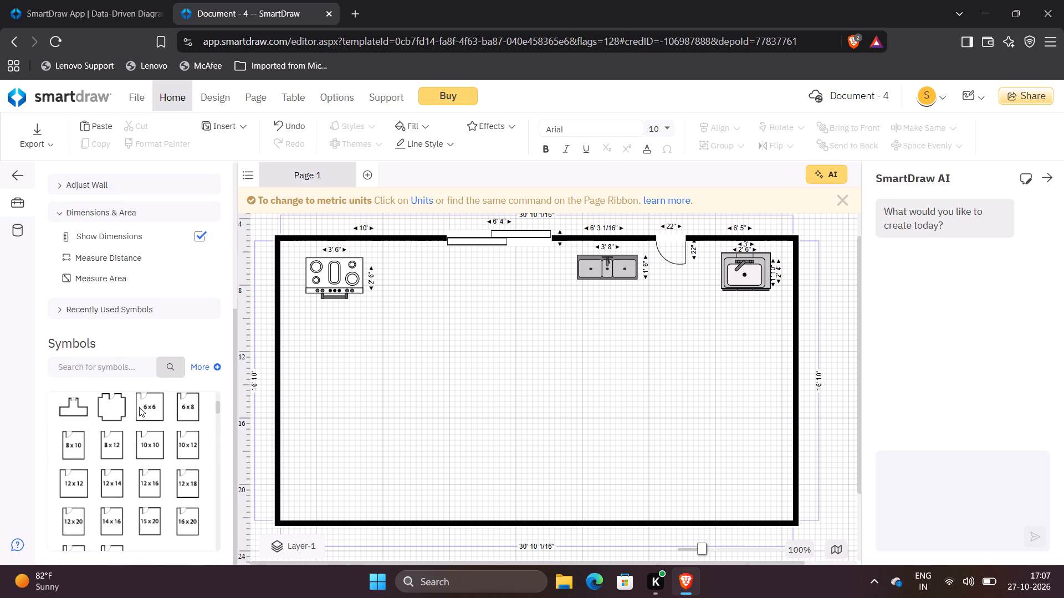
scroll(142, 480, down, 5)
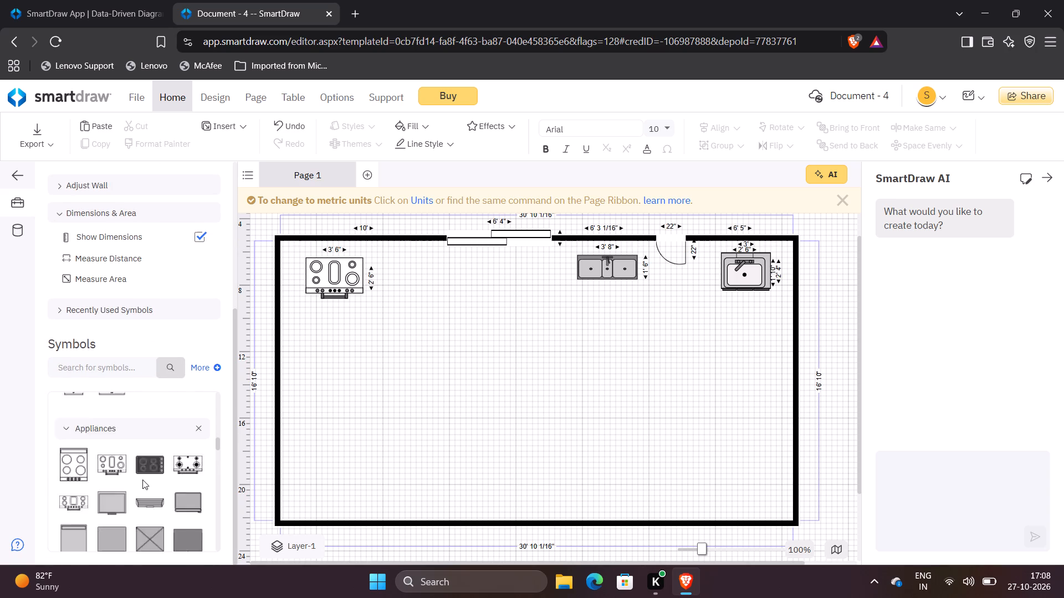
scroll(142, 480, down, 1)
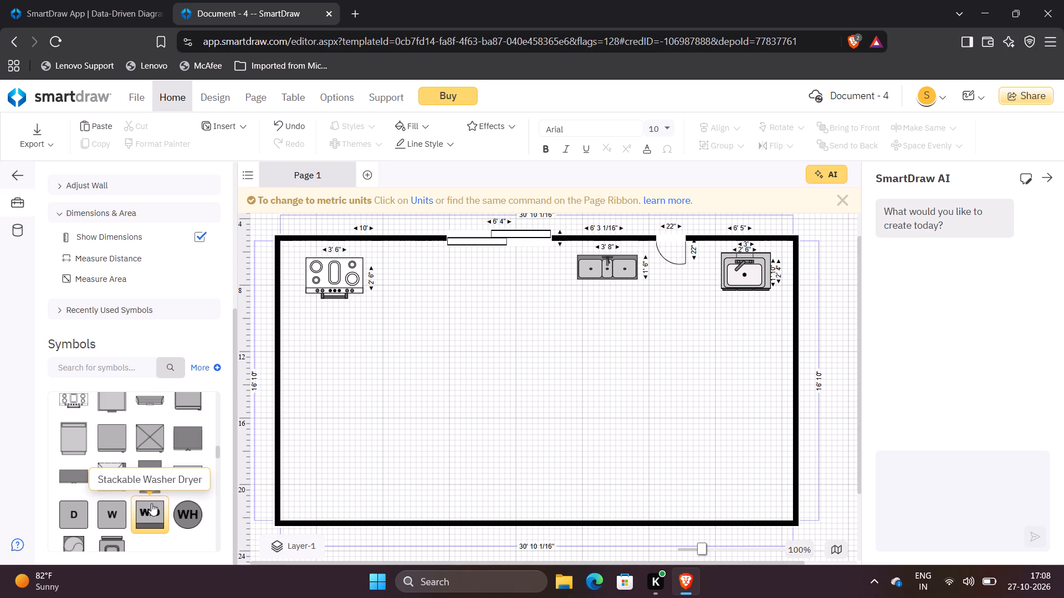
click(71, 470)
double_click(71, 470)
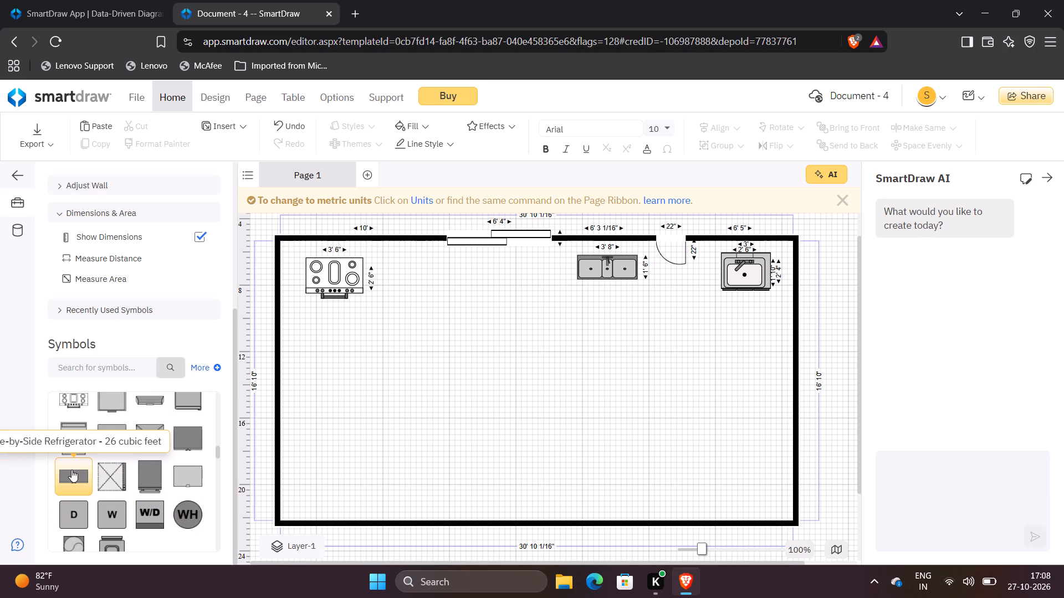
double_click(62, 482)
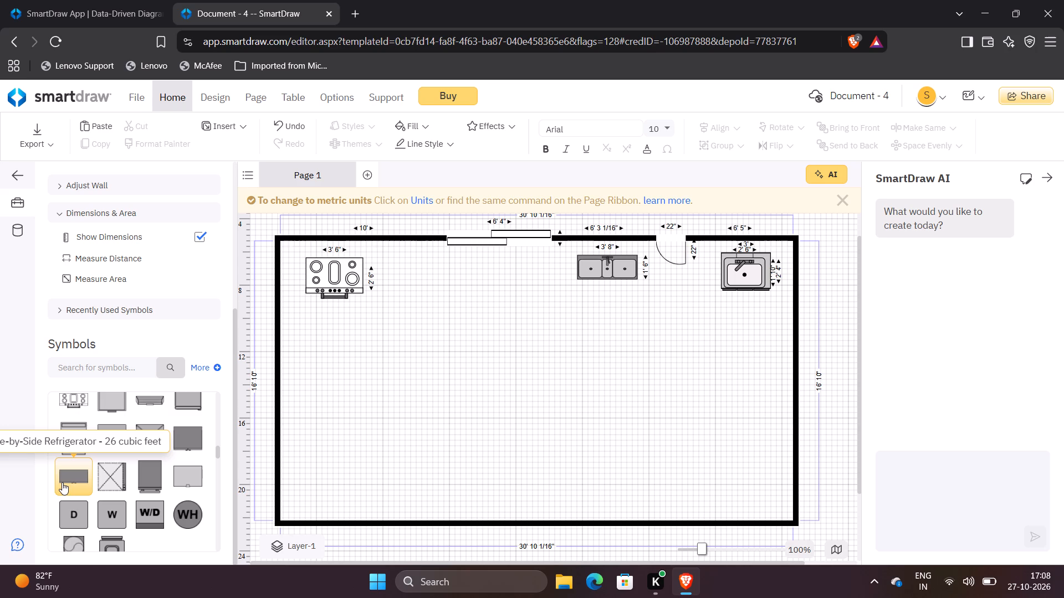
double_click(68, 480)
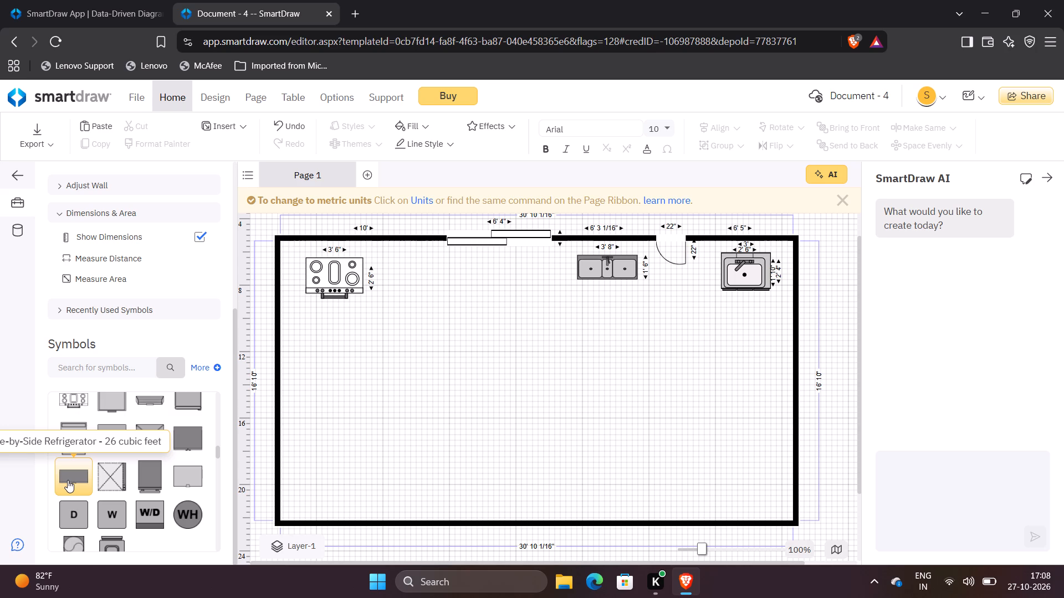
double_click(68, 480)
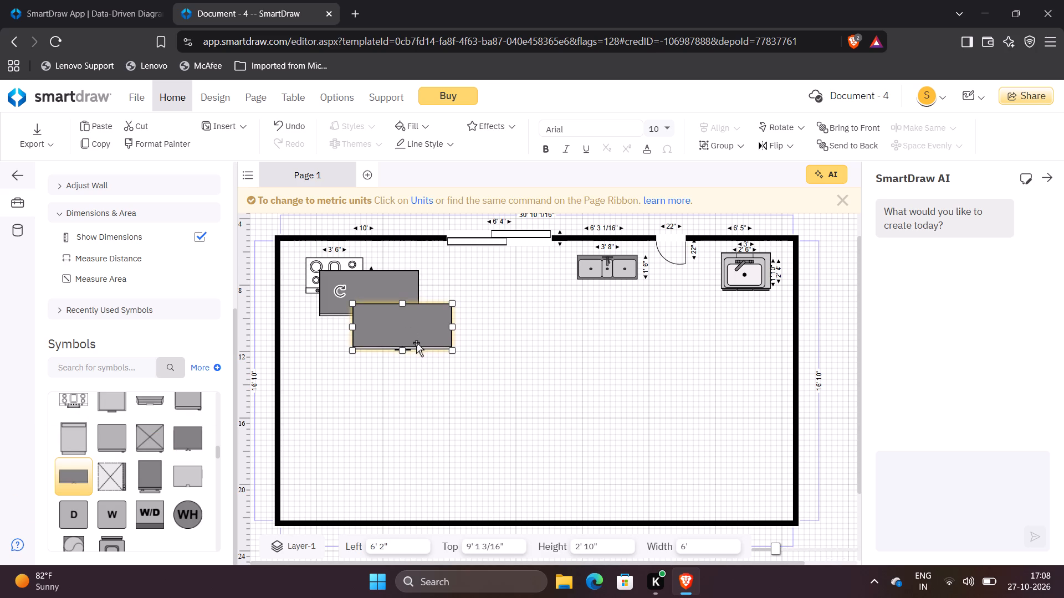
Move the second refrigerator near the room's lower-right corner, at about 25' left and 18' 4" top.
drag(416, 343, 685, 455)
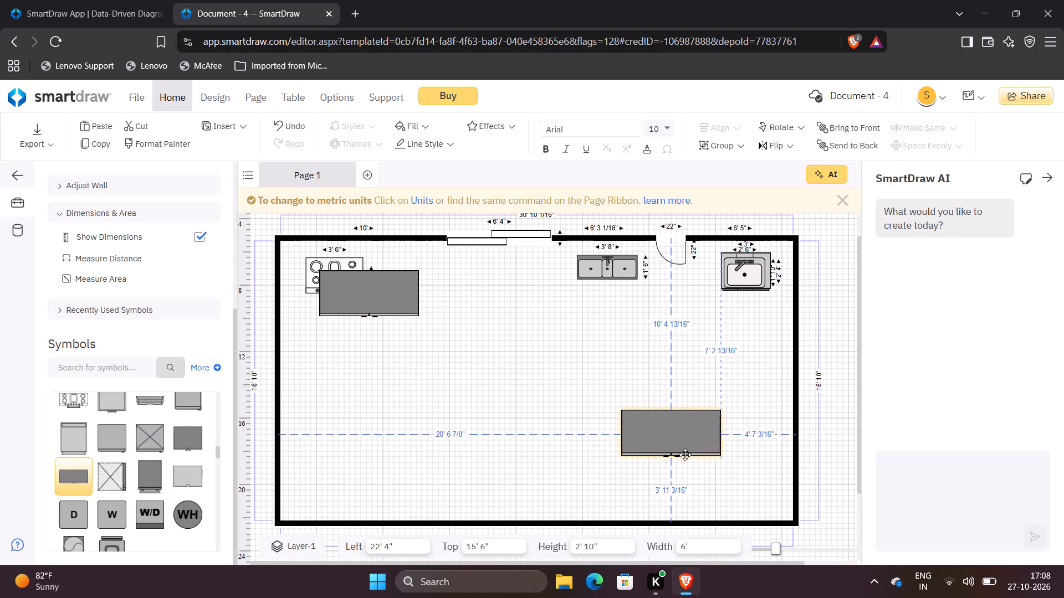
drag(685, 455, 731, 497)
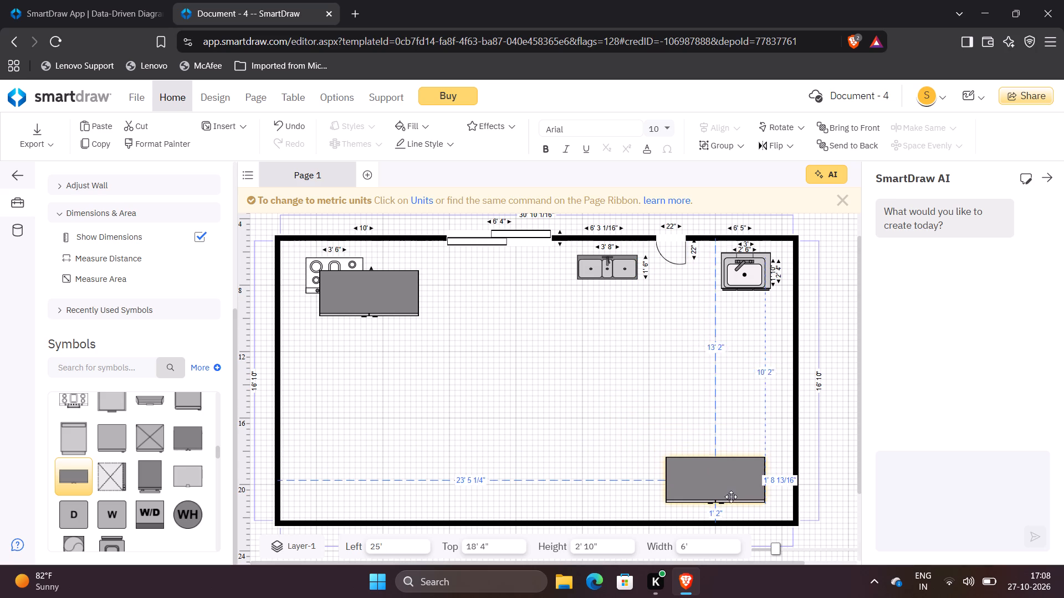
drag(731, 497, 731, 497)
Shrink the refrigerator near the lower-right corner to 5' 4" wide and 2' 4" high.
drag(768, 502, 750, 487)
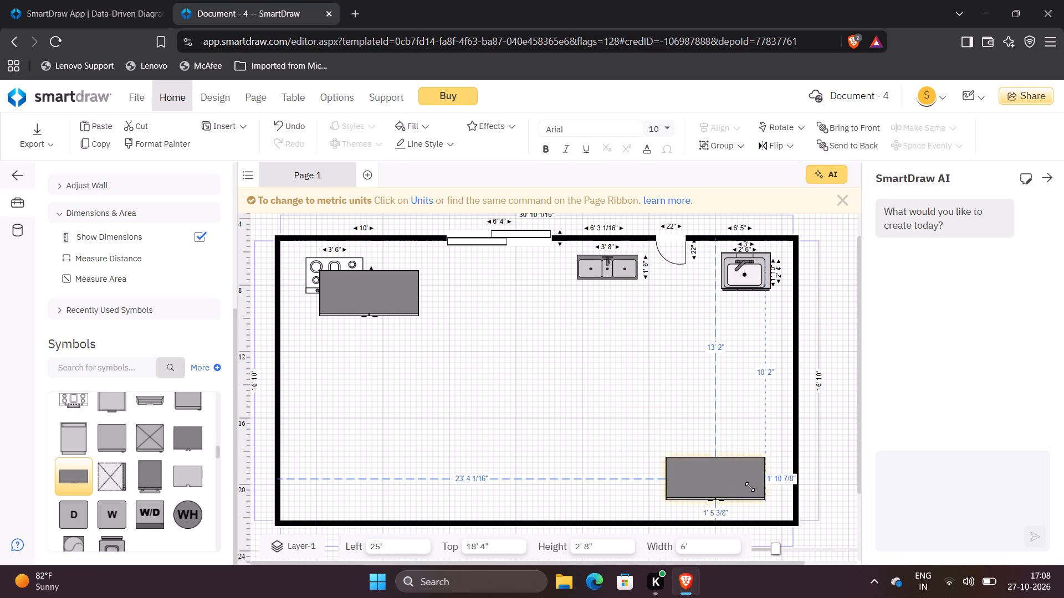
drag(750, 487, 754, 494)
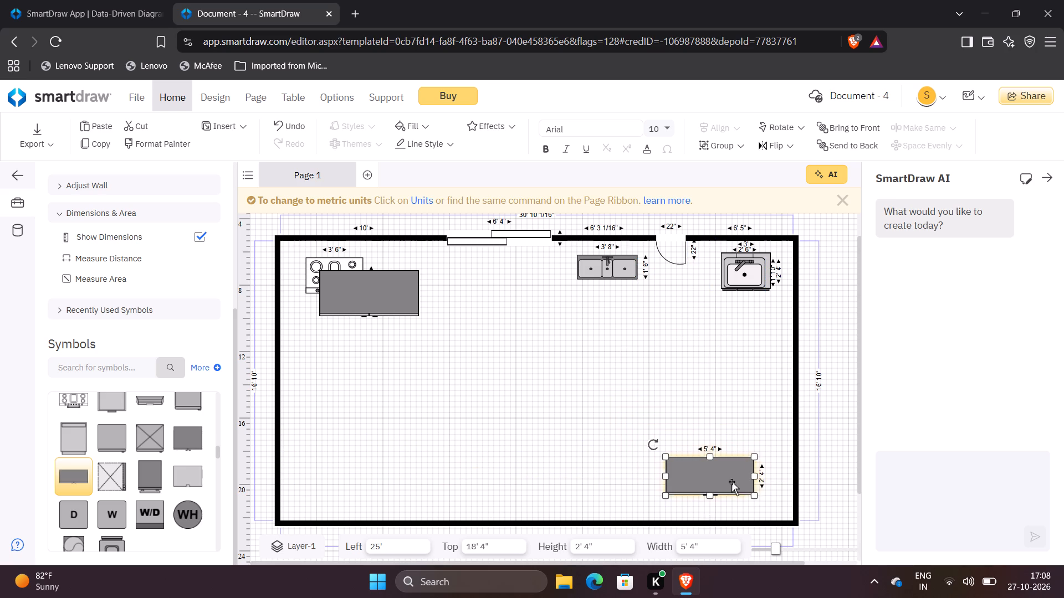
Move the resized refrigerator closer to the room's lower-right corner, at 26' 4" left and 19' 4" top.
drag(729, 482, 753, 497)
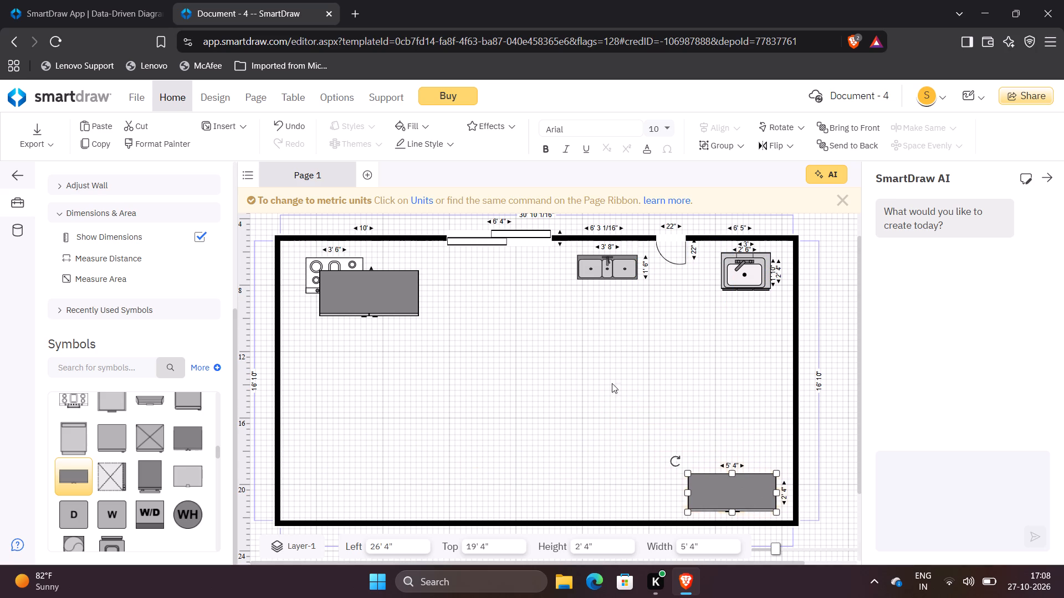
Move the refrigerator overlapping the electric range to the middle of the room, at 13' 4" left and 14' top.
drag(404, 288, 384, 396)
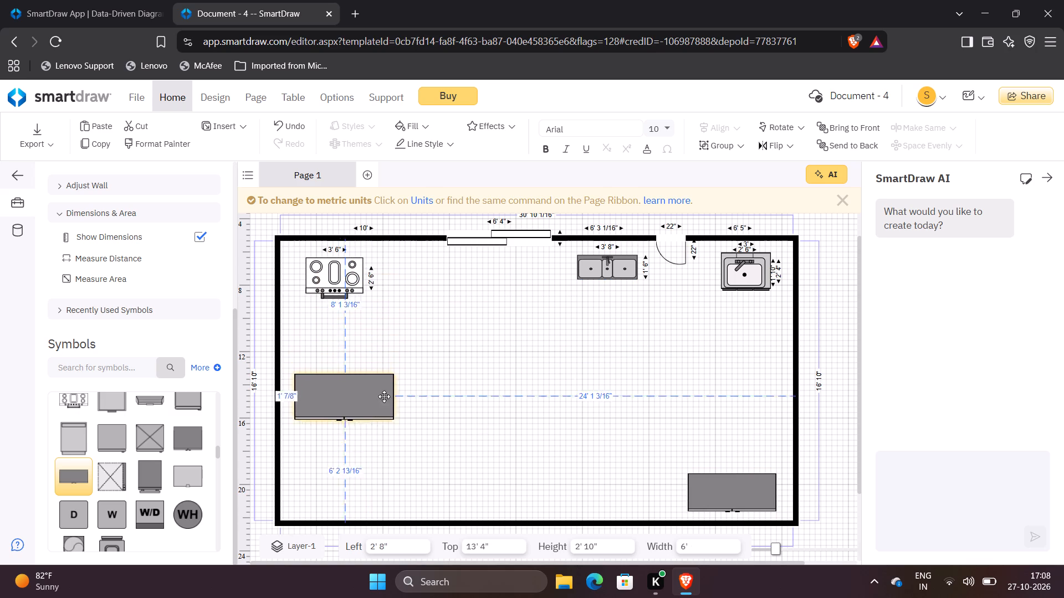
drag(384, 396, 467, 422)
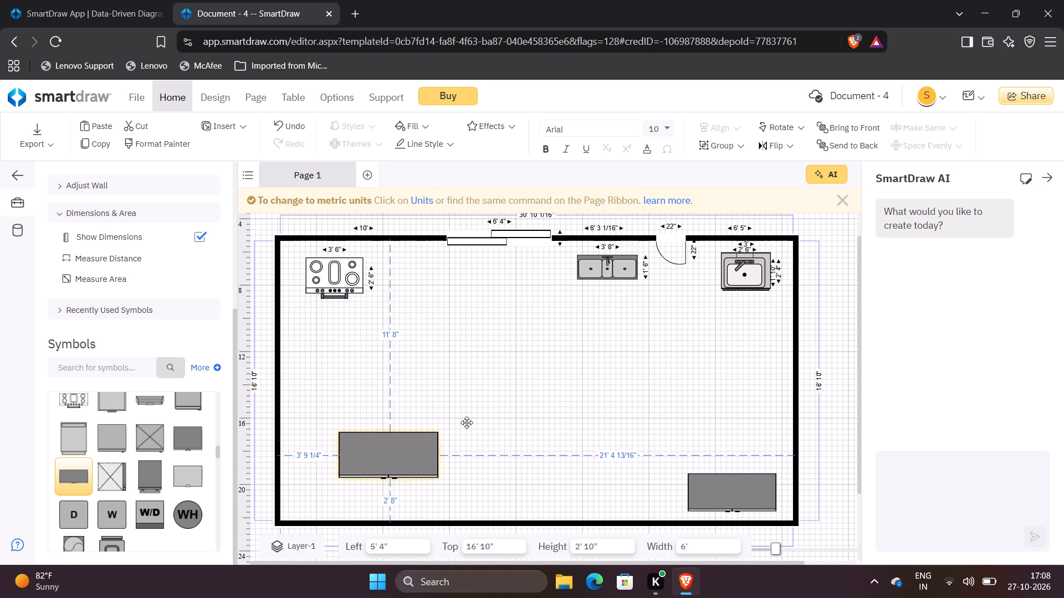
drag(467, 422, 557, 402)
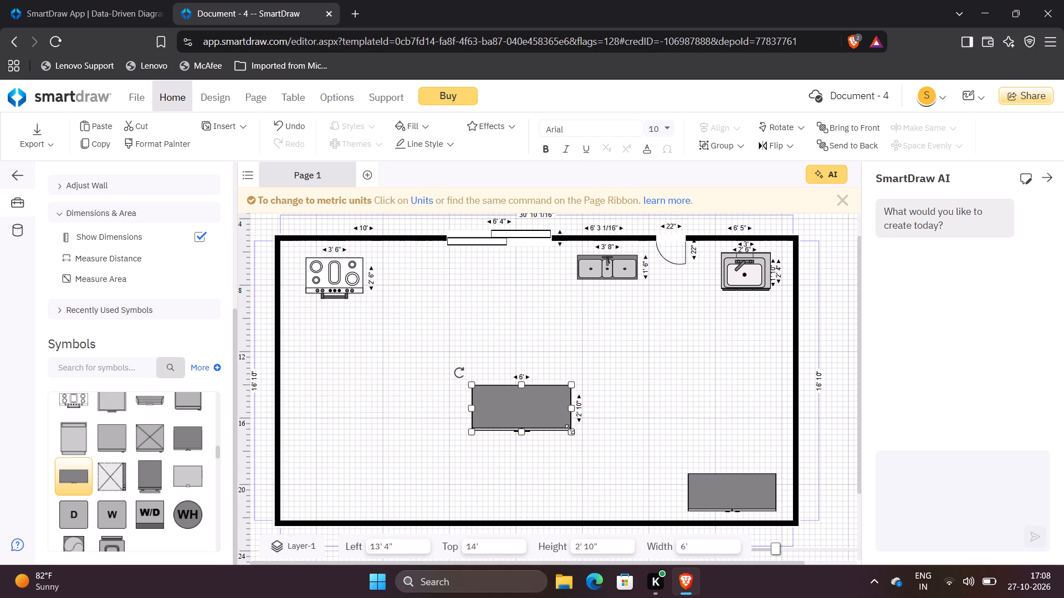
Shrink the refrigerator in the middle of the room to 5' 8" wide and 2' 8" high.
click(570, 429)
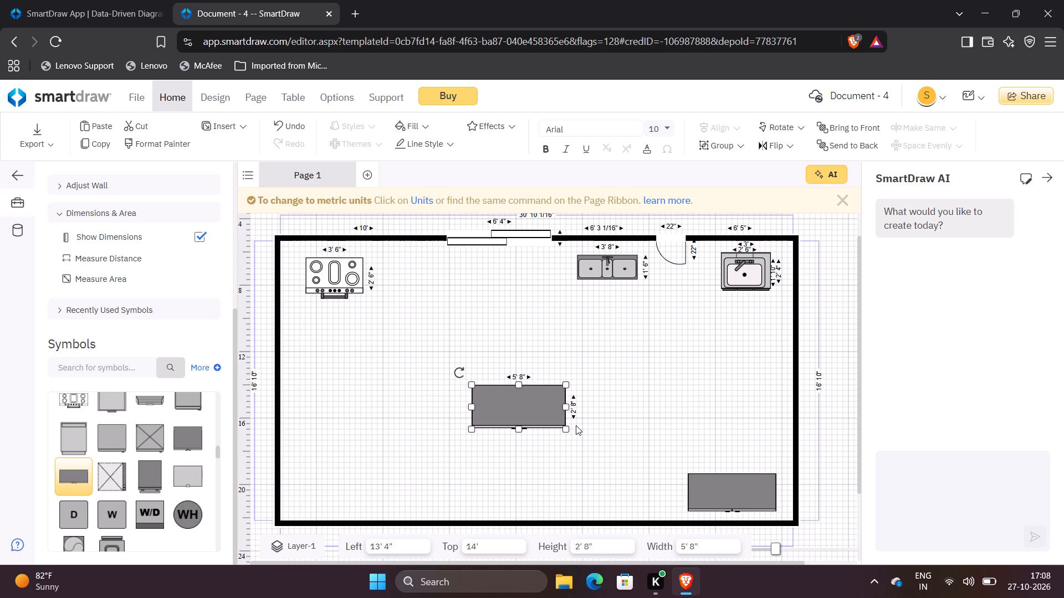
click(601, 420)
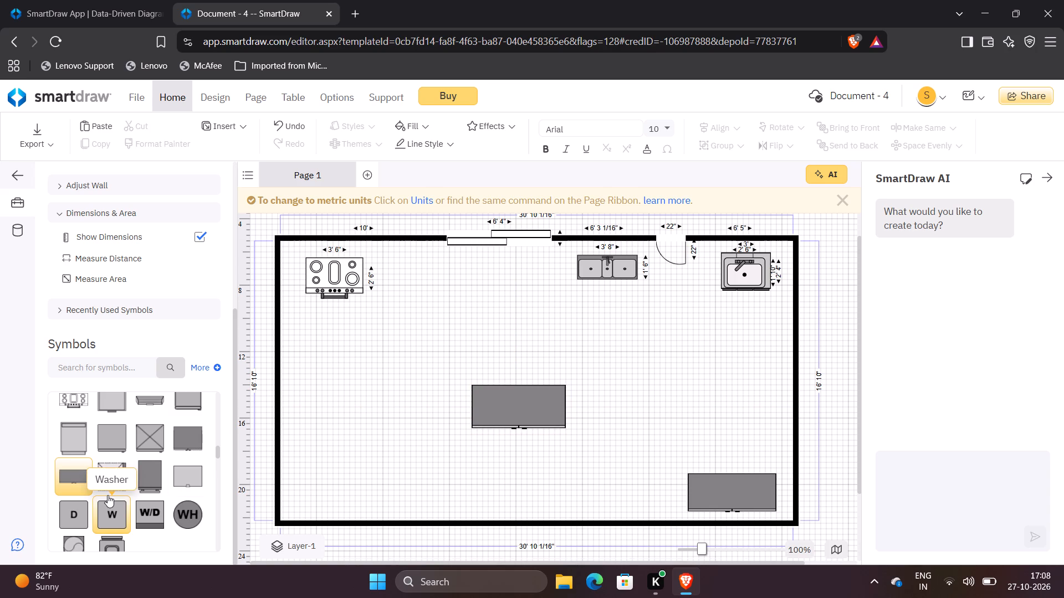
Add a Triple Dresser symbol from the symbol library to the plan.
scroll(108, 495, down, 3)
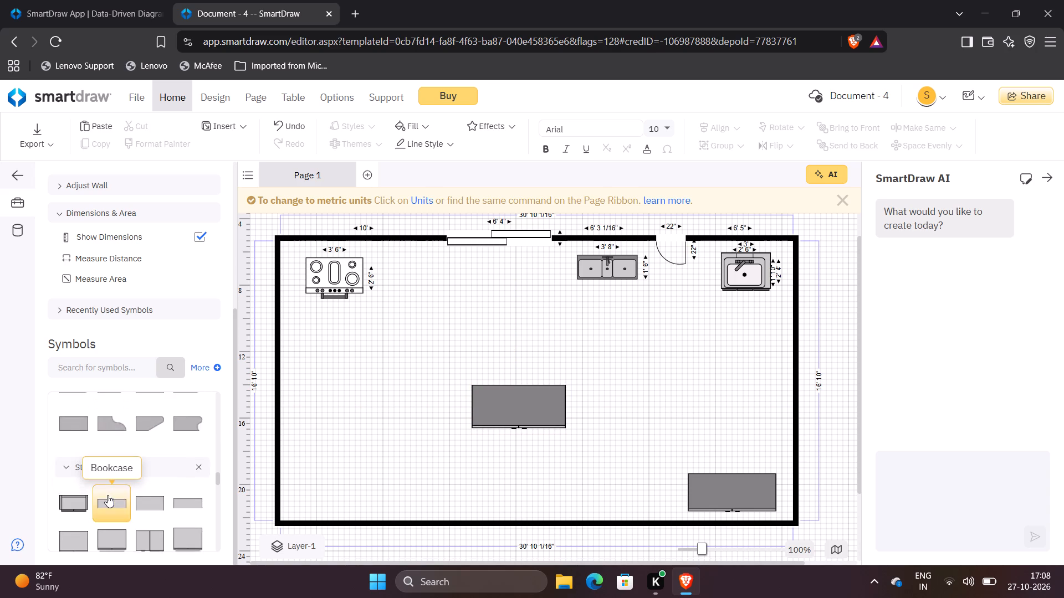
scroll(108, 495, down, 4)
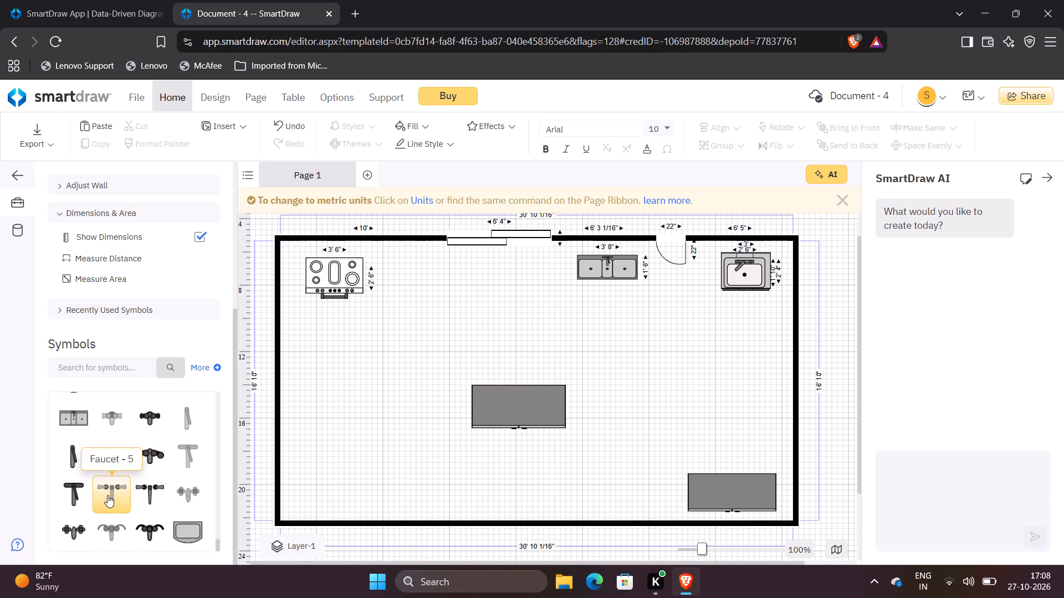
scroll(108, 495, down, 6)
scroll(108, 495, up, 4)
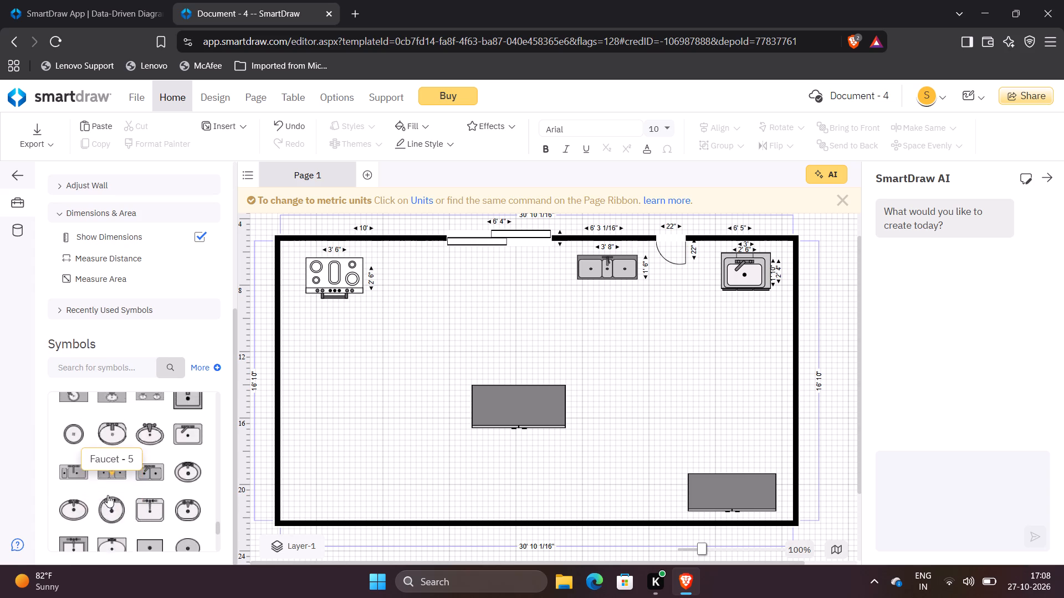
scroll(108, 495, up, 1)
scroll(108, 495, down, 1)
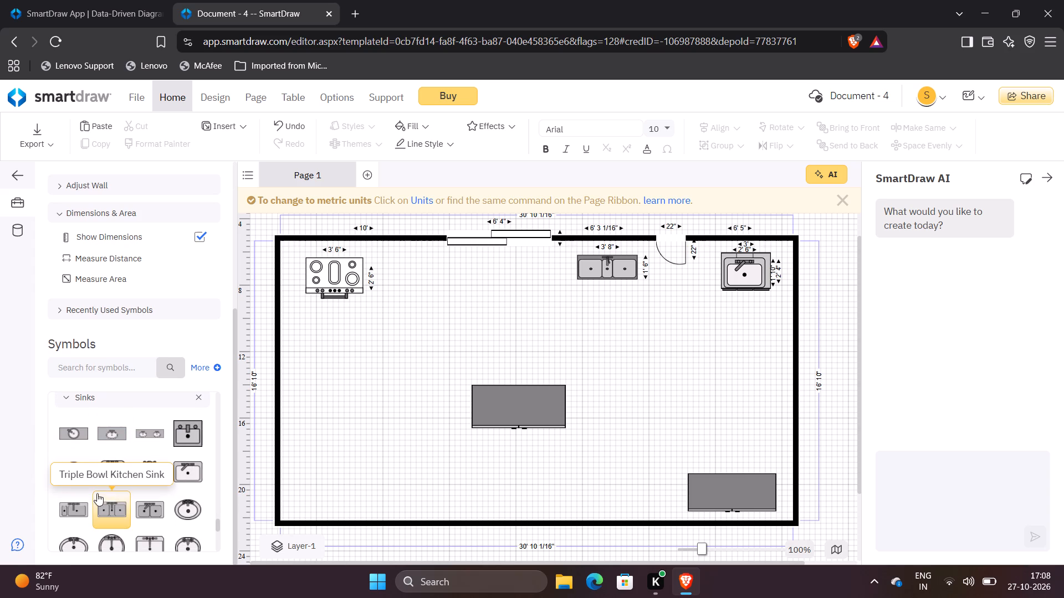
scroll(126, 515, up, 1)
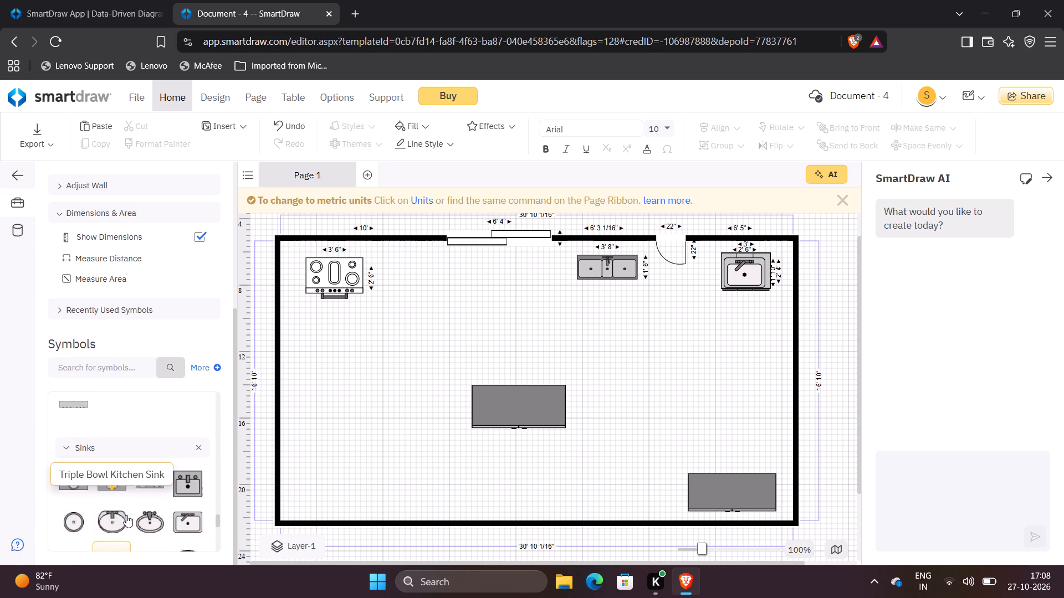
scroll(126, 515, up, 2)
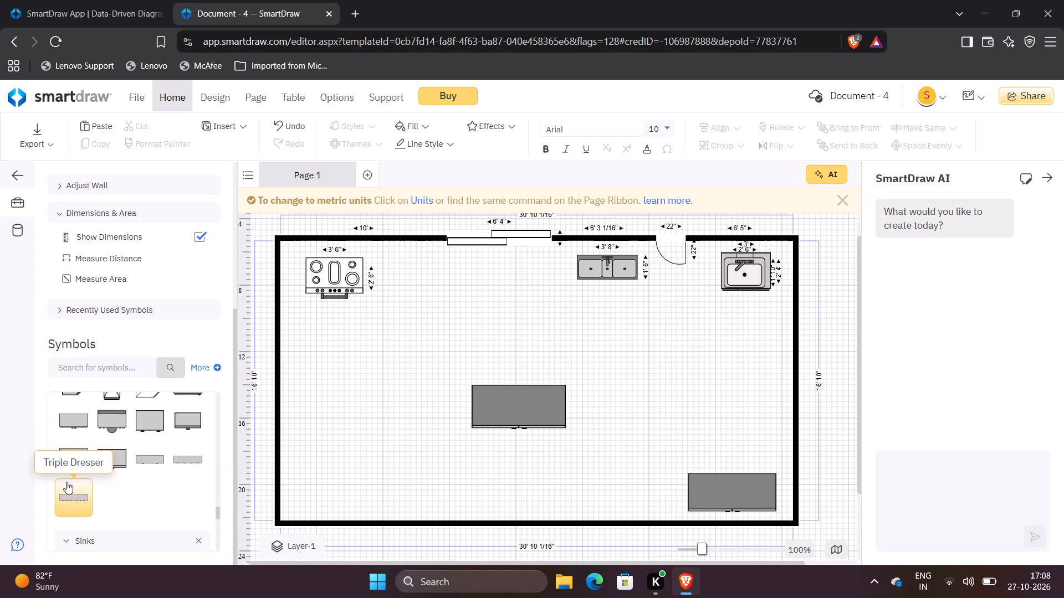
click(67, 491)
double_click(67, 491)
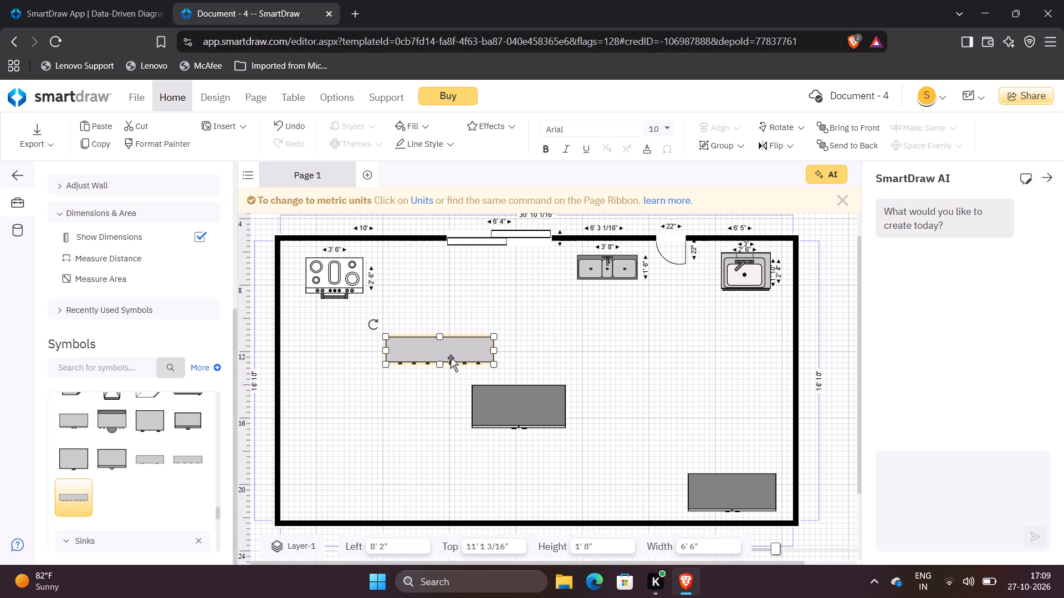
Move the triple dresser into the room's lower-left corner, at 2' 6" left and 19' 4" top.
drag(475, 353, 429, 359)
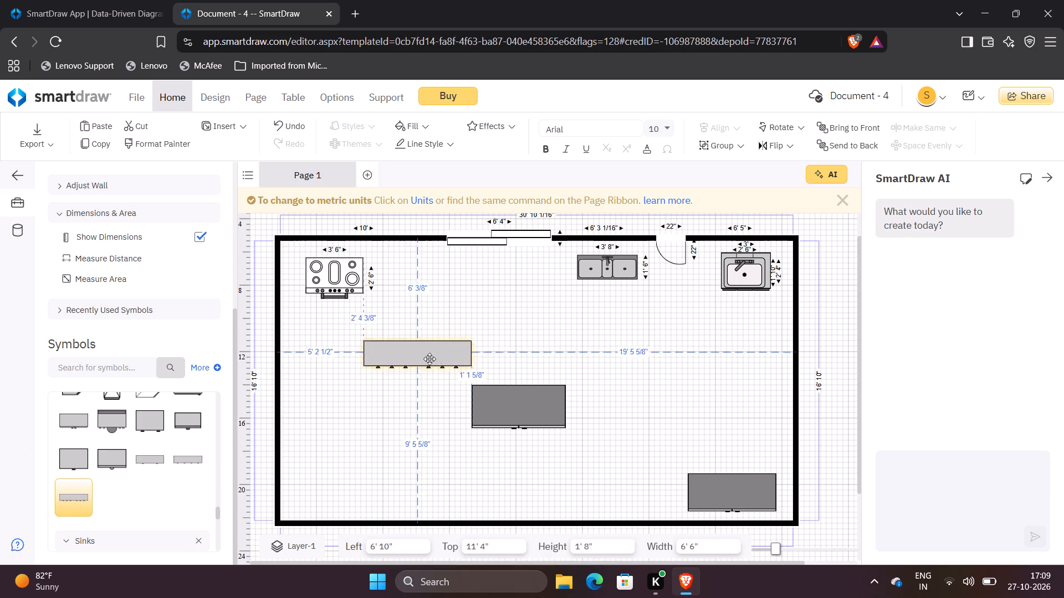
drag(429, 359, 385, 486)
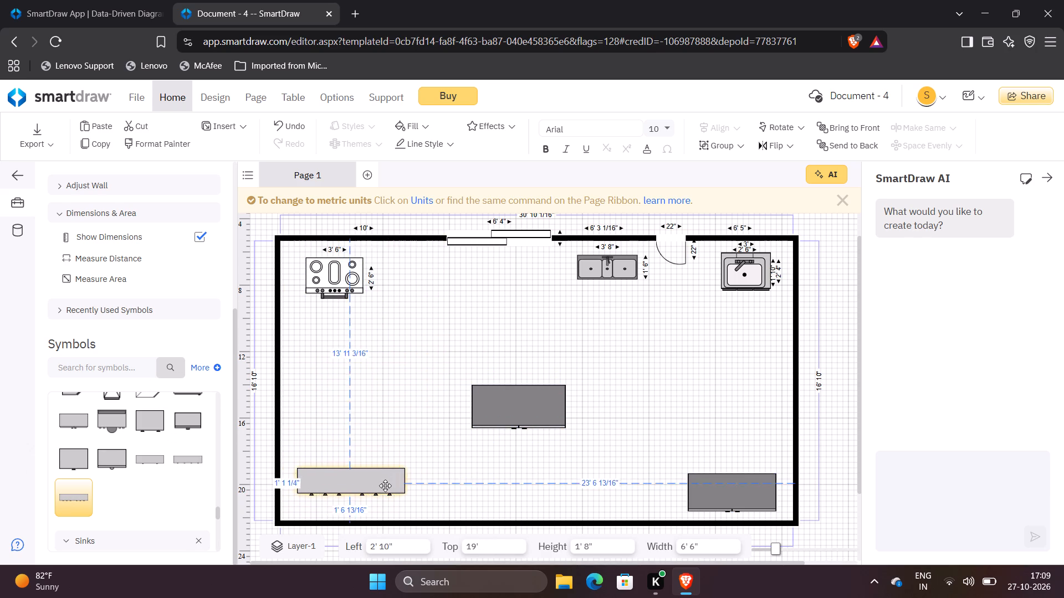
drag(385, 486, 380, 489)
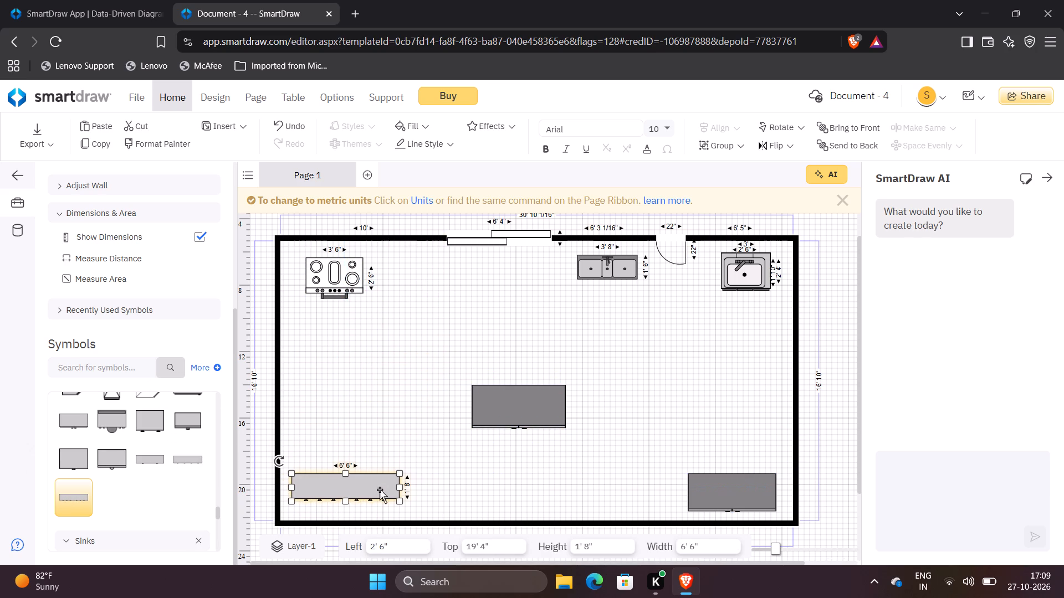
click(397, 442)
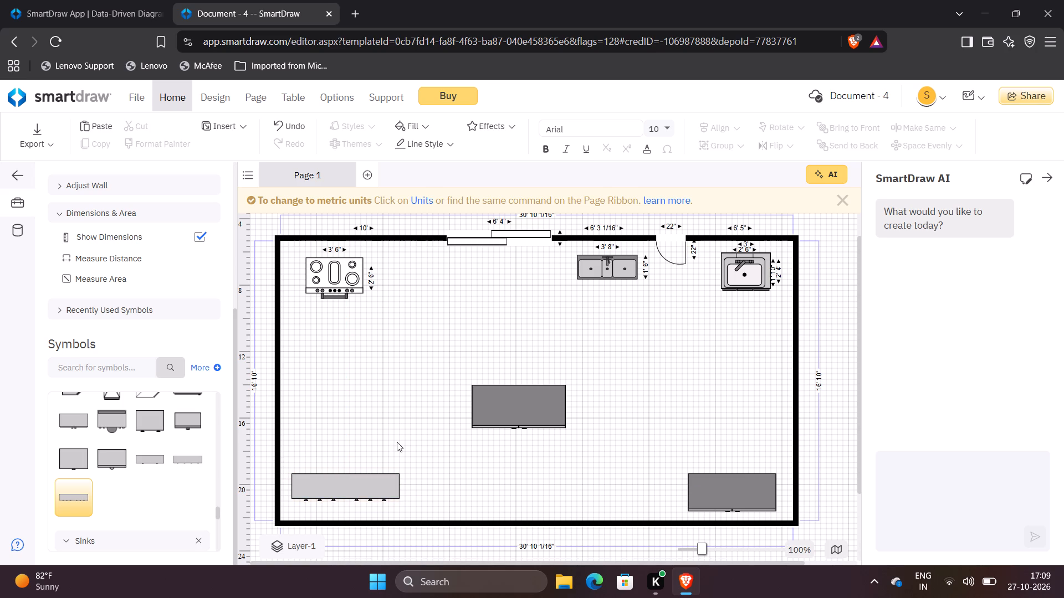
Add a Revolving Door symbol from the Doors & Windows library to the plan.
scroll(180, 442, up, 2)
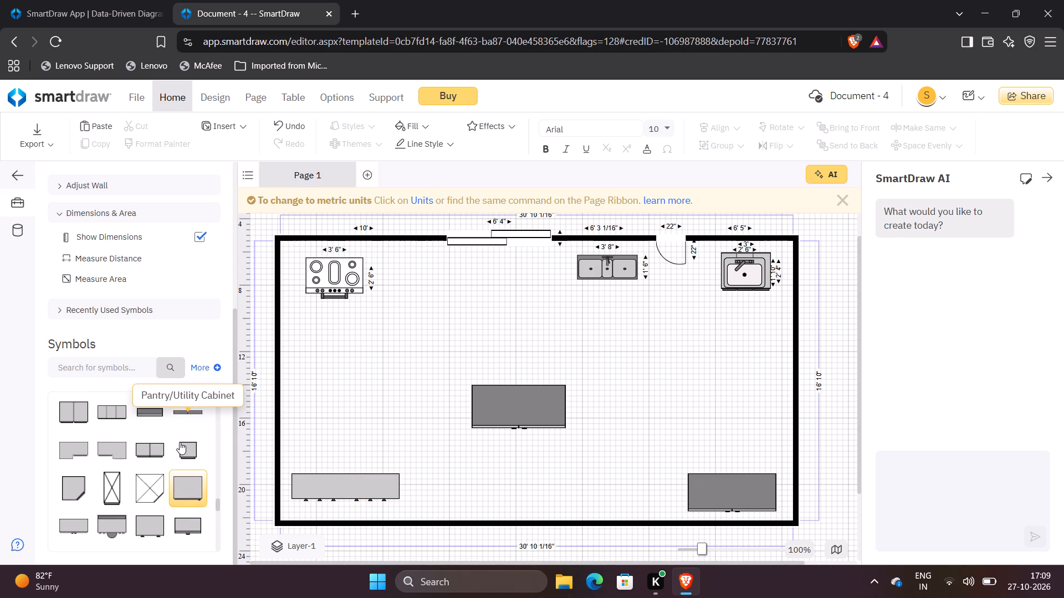
scroll(180, 442, up, 2)
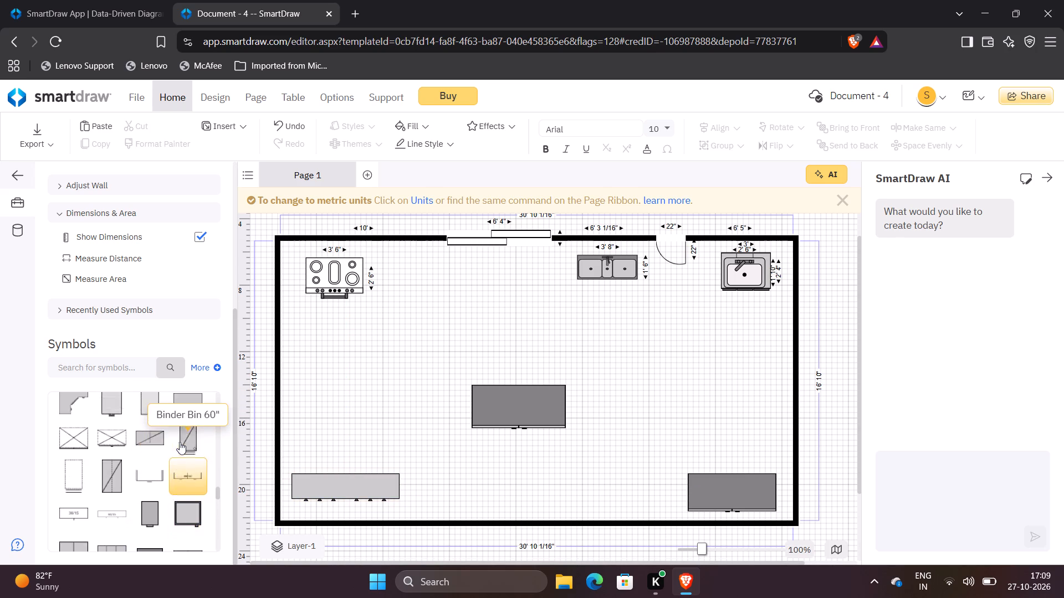
scroll(180, 442, up, 4)
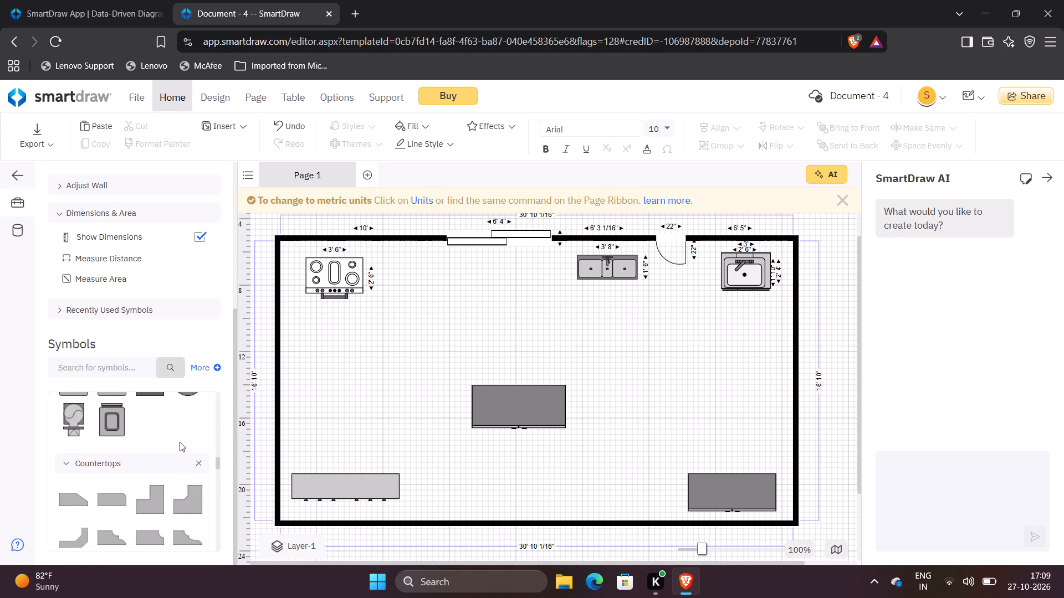
scroll(180, 442, up, 2)
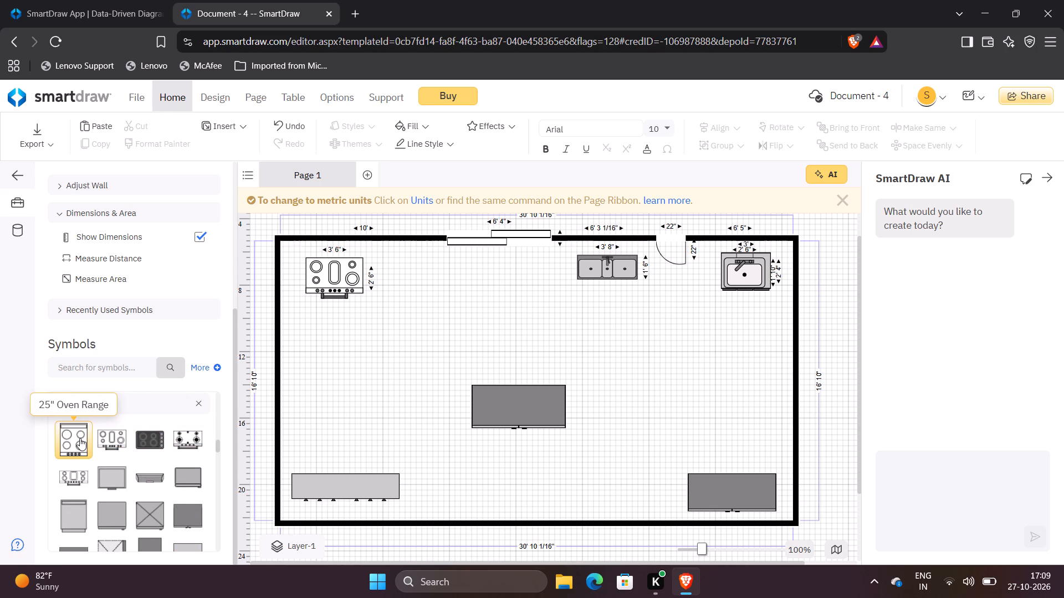
scroll(158, 424, up, 1)
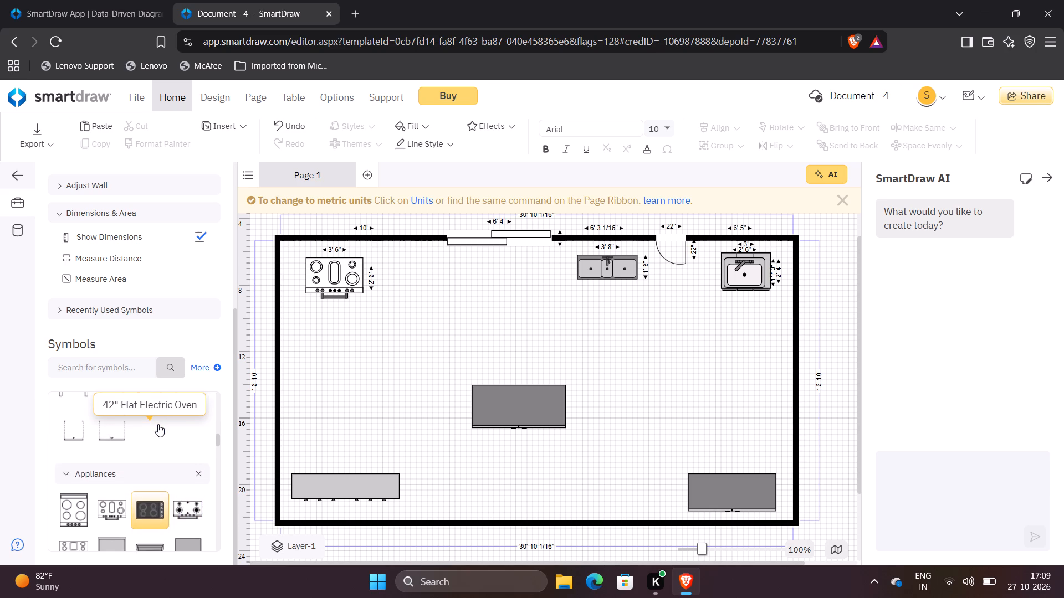
scroll(158, 424, up, 2)
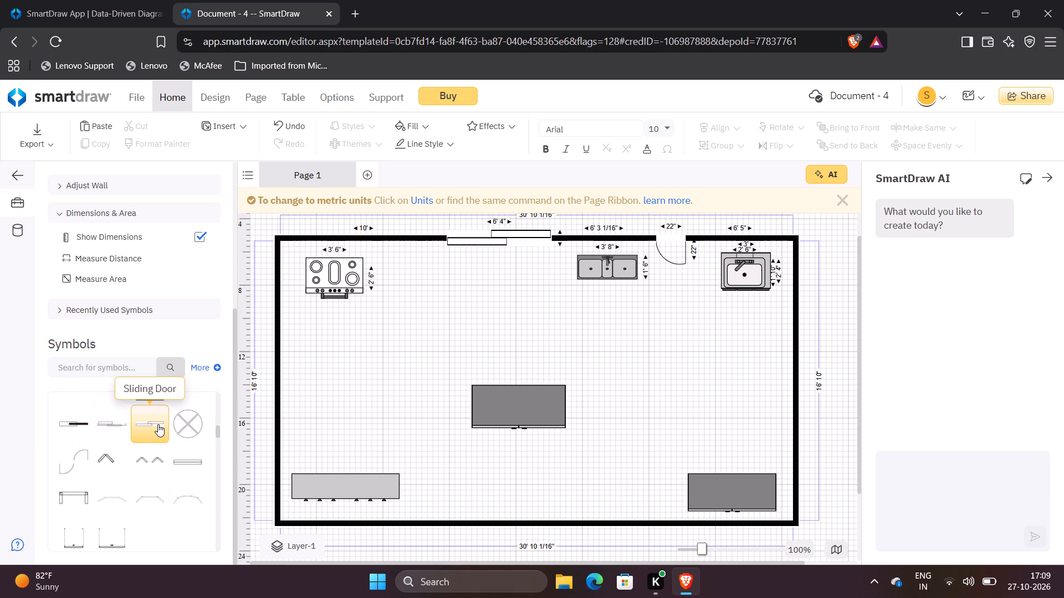
scroll(158, 424, up, 3)
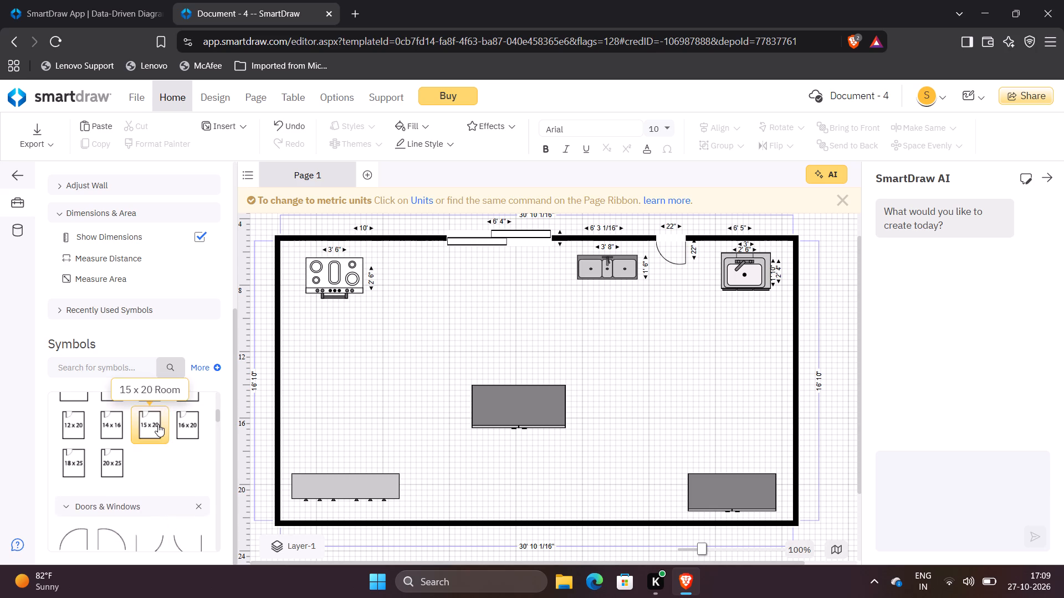
scroll(158, 424, up, 2)
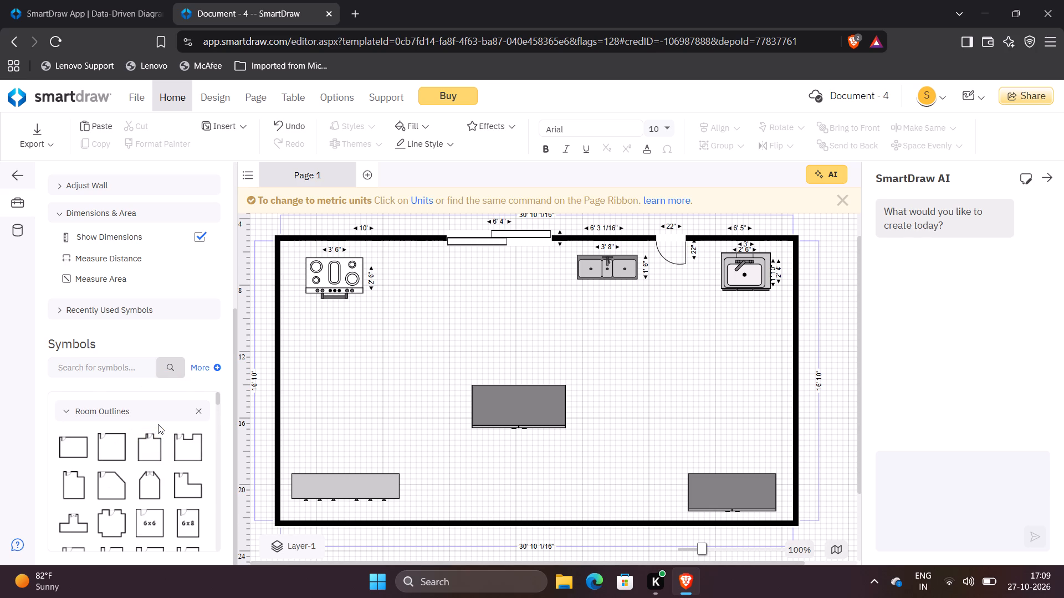
scroll(158, 424, down, 5)
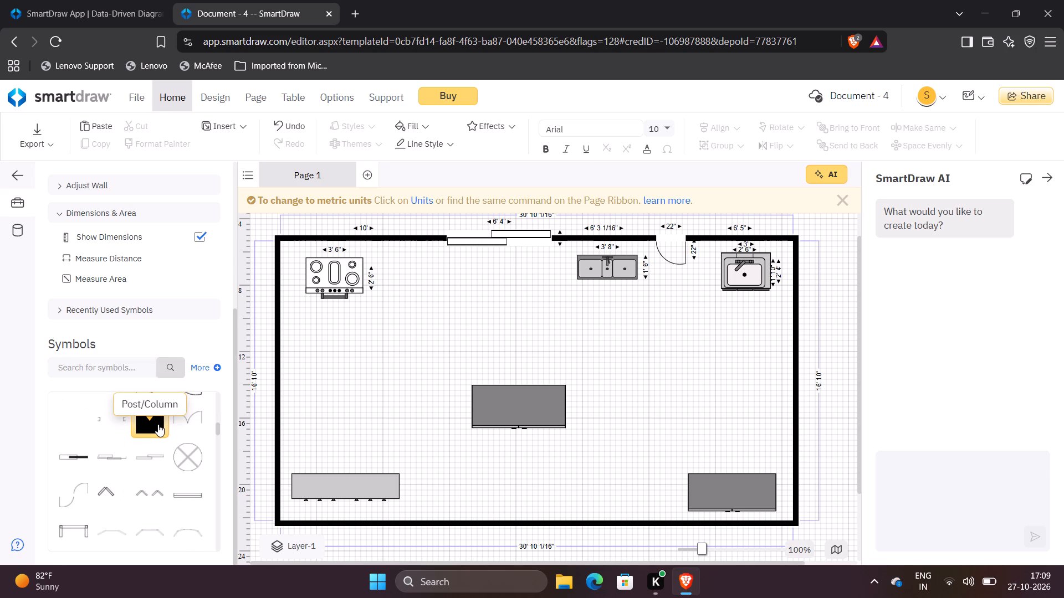
double_click(179, 446)
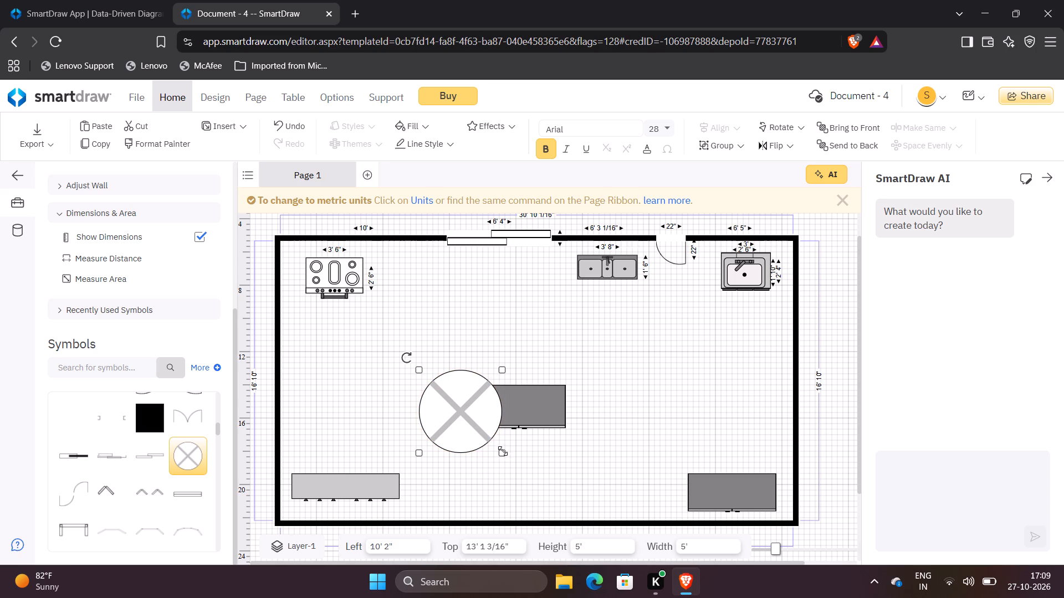
Shrink the revolving door to 3' 6" wide and 3' 6" high.
drag(502, 452, 483, 428)
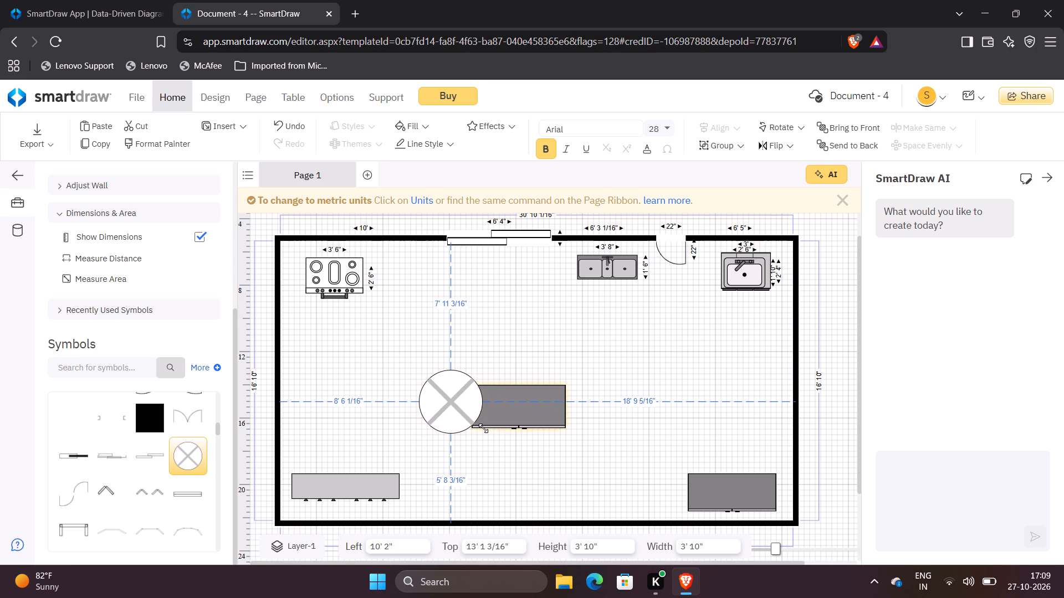
drag(483, 428, 480, 423)
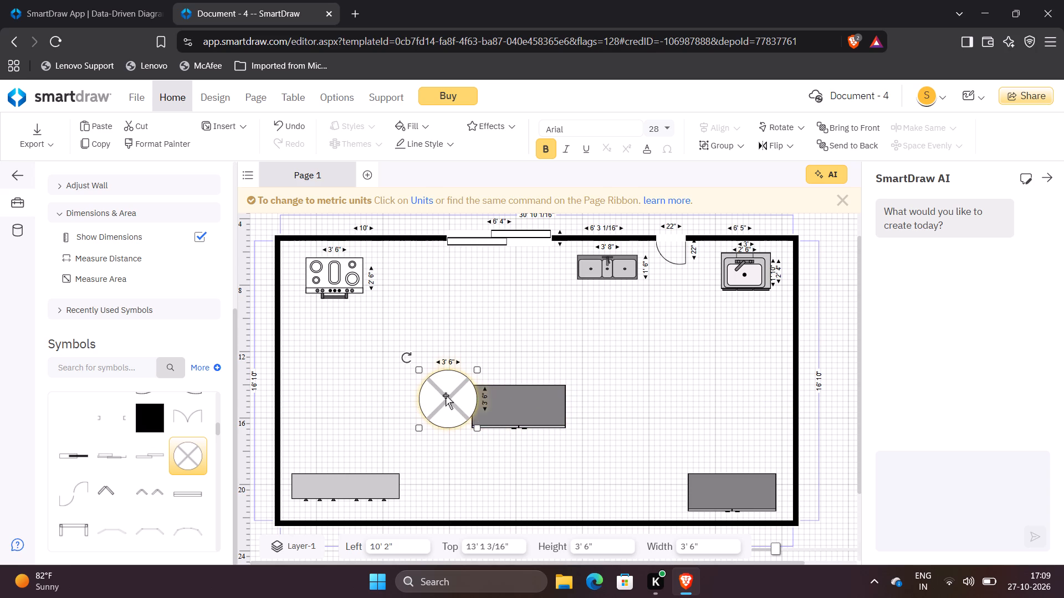
Place the revolving door on the room's right wall, at 31' 1" left and 11' 11" top.
drag(447, 394, 377, 370)
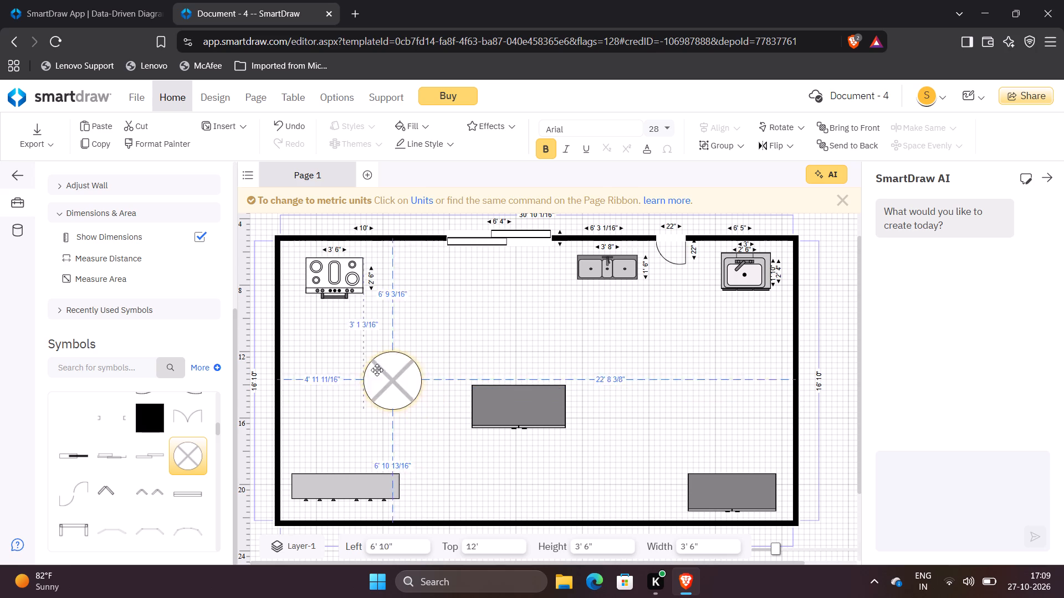
drag(377, 370, 287, 369)
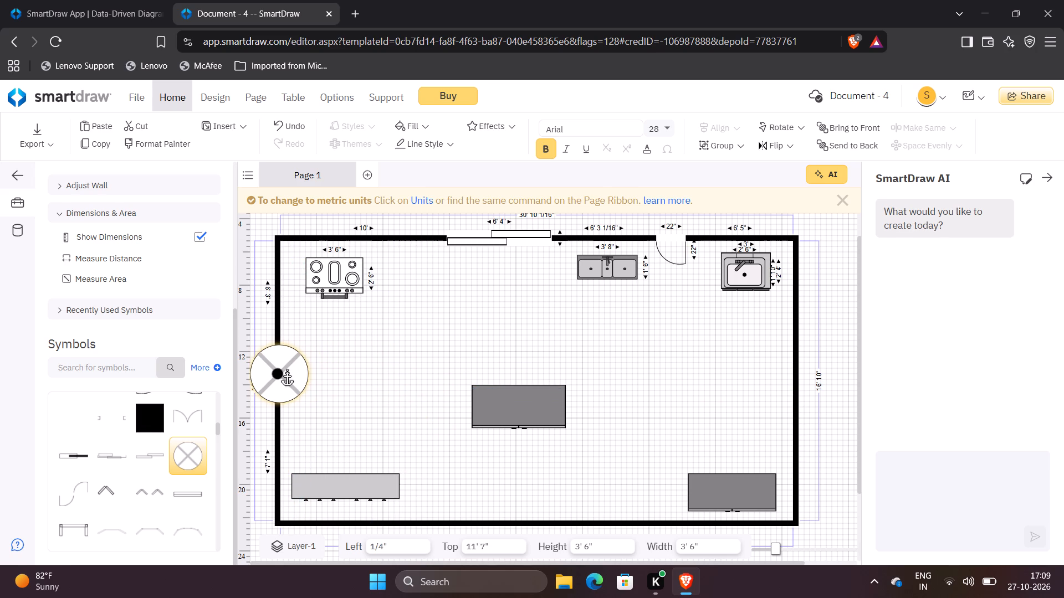
drag(287, 369, 737, 377)
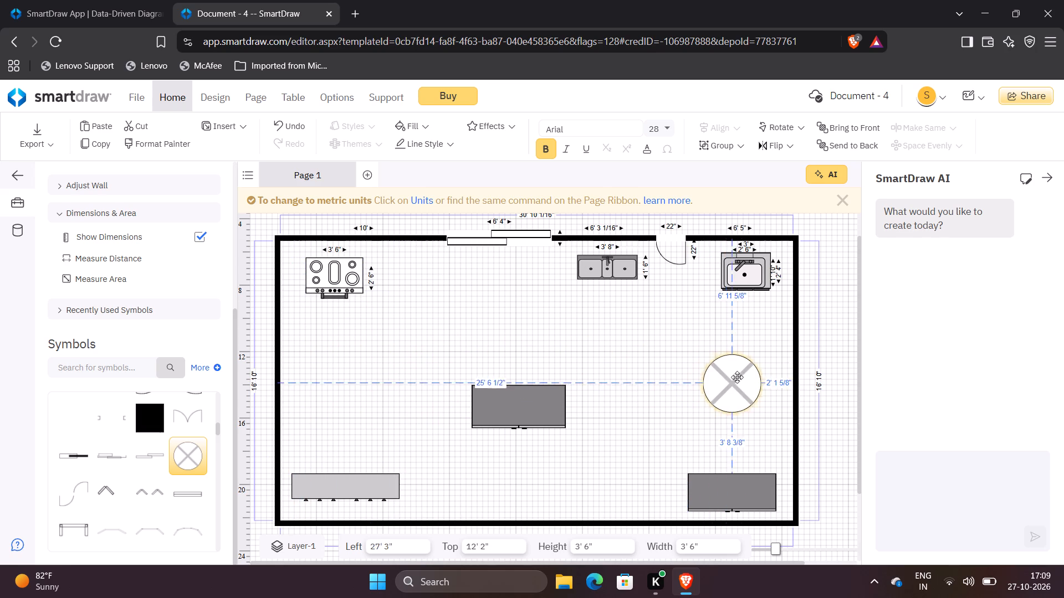
drag(737, 377, 784, 376)
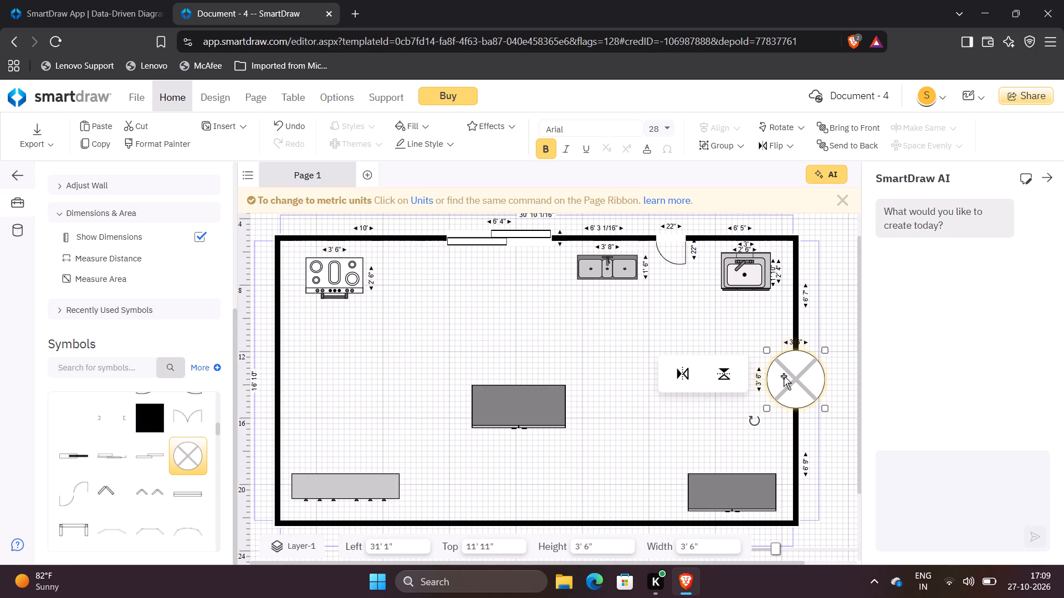
click(719, 427)
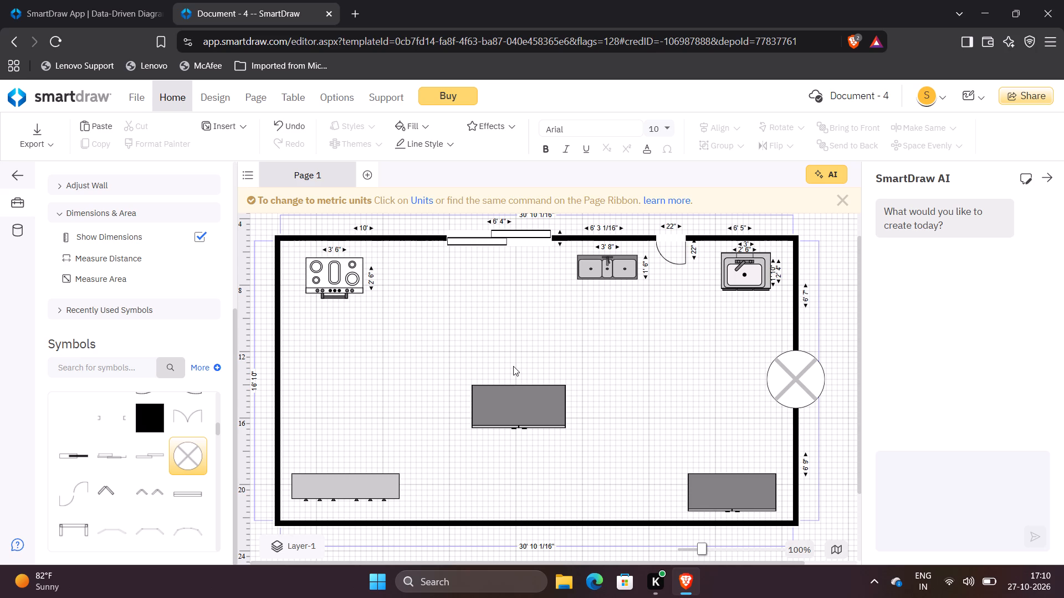
Browse the symbol libraries from Room Outlines through Appliances to Countertops for a further kitchen symbol.
scroll(115, 456, up, 1)
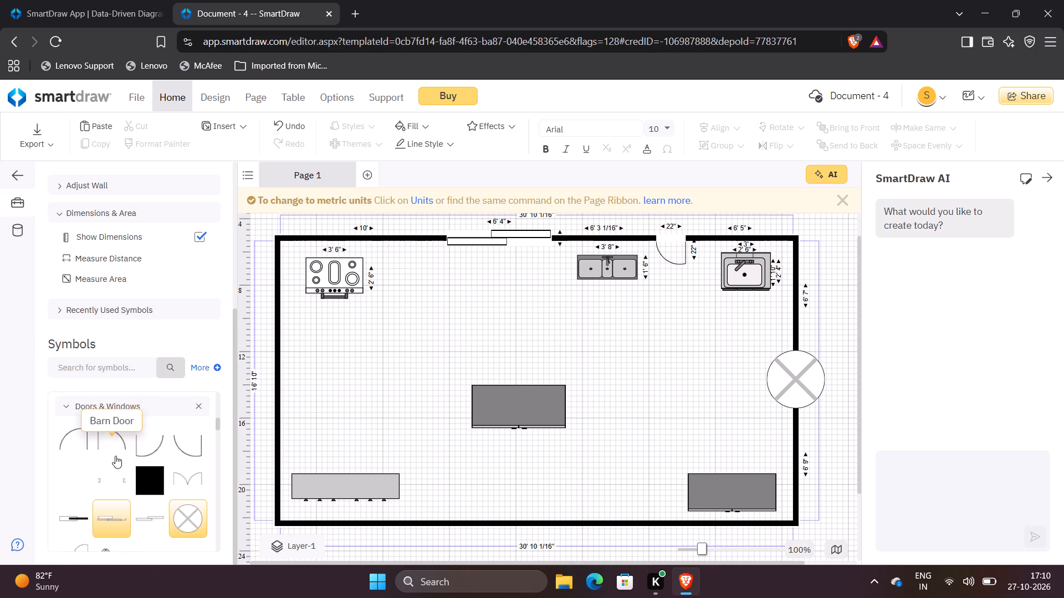
scroll(115, 456, up, 5)
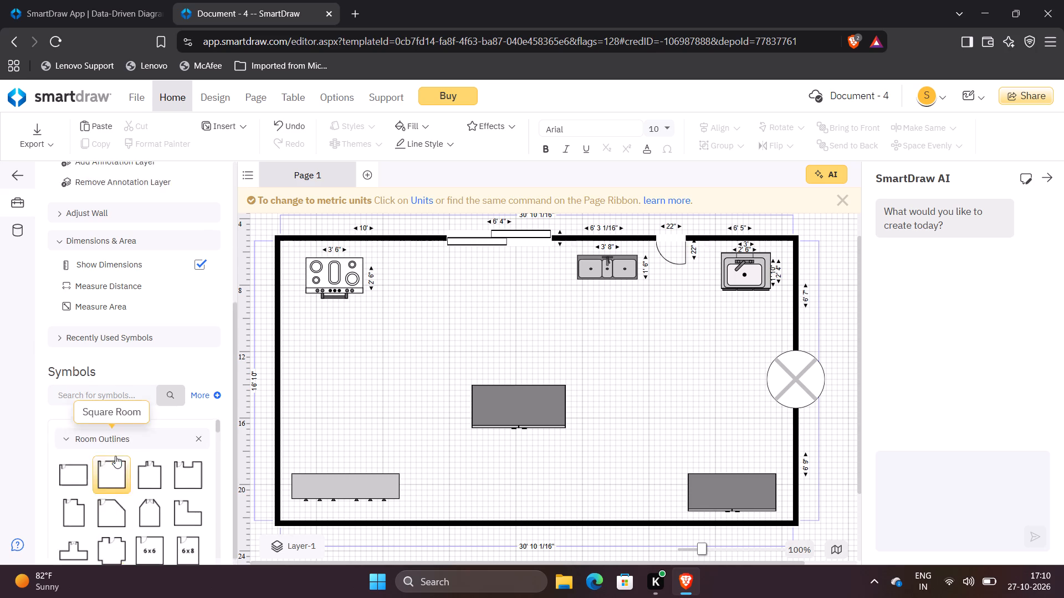
scroll(115, 456, up, 1)
scroll(115, 456, down, 4)
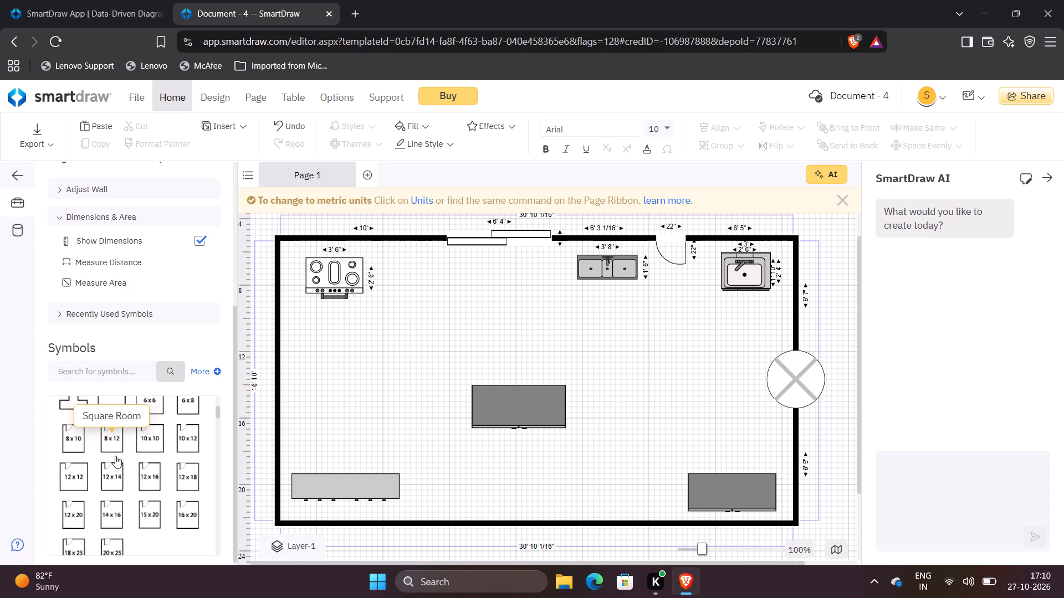
scroll(115, 456, down, 4)
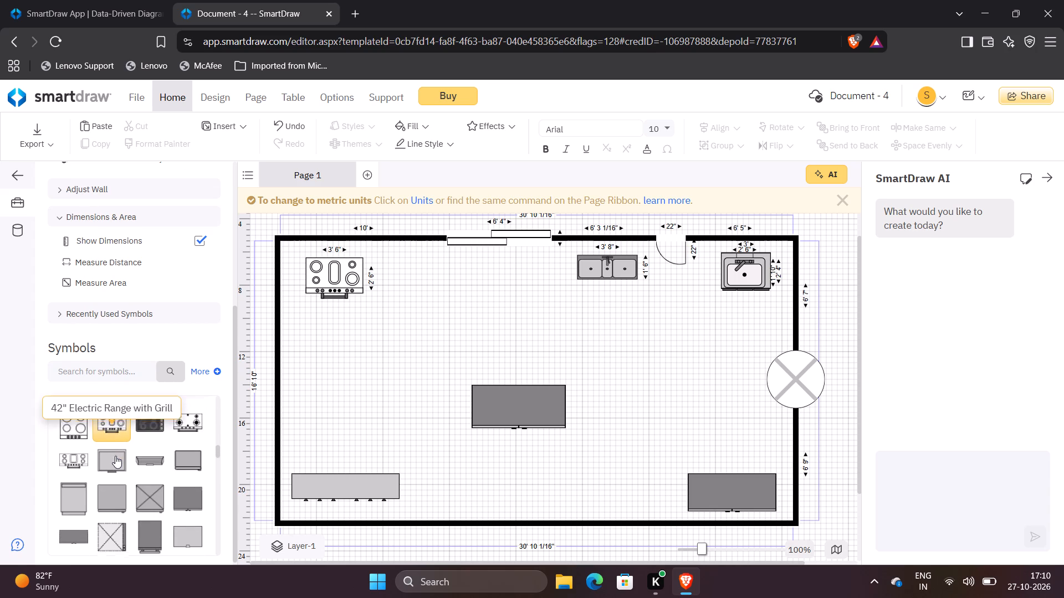
scroll(115, 456, down, 1)
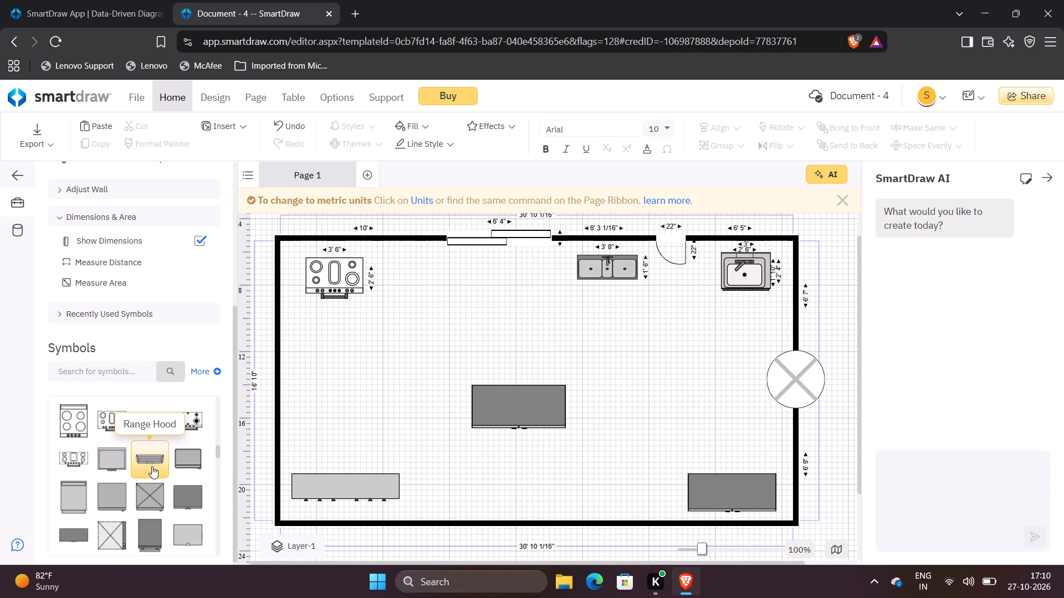
scroll(190, 503, down, 1)
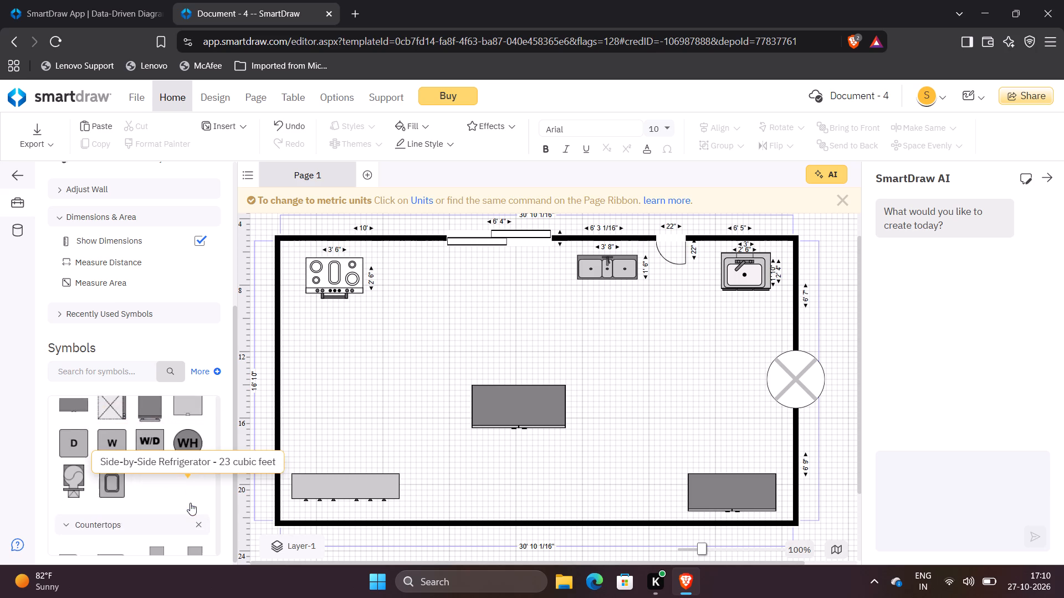
scroll(190, 503, down, 2)
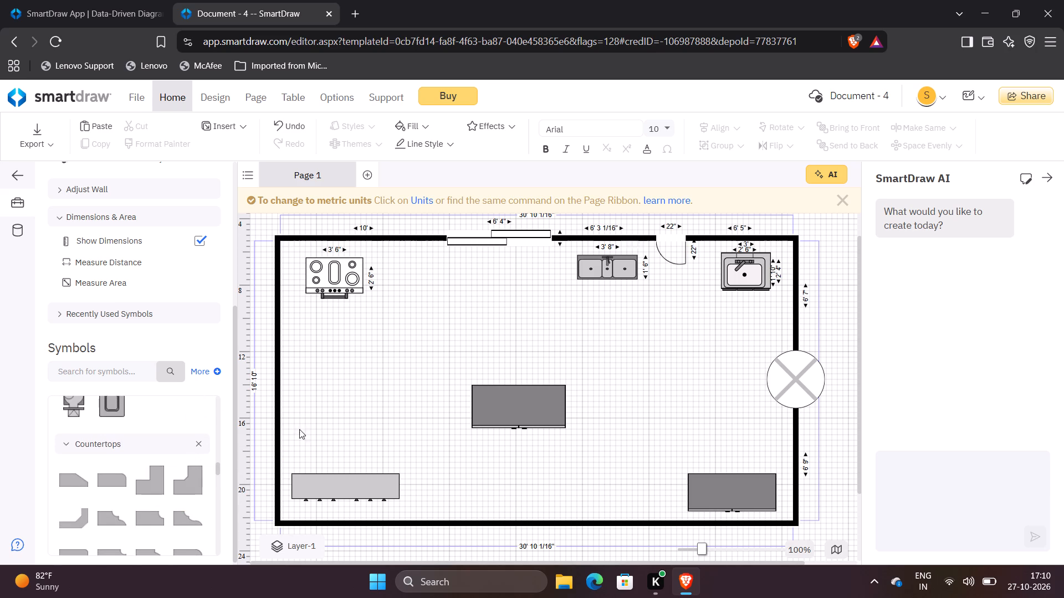